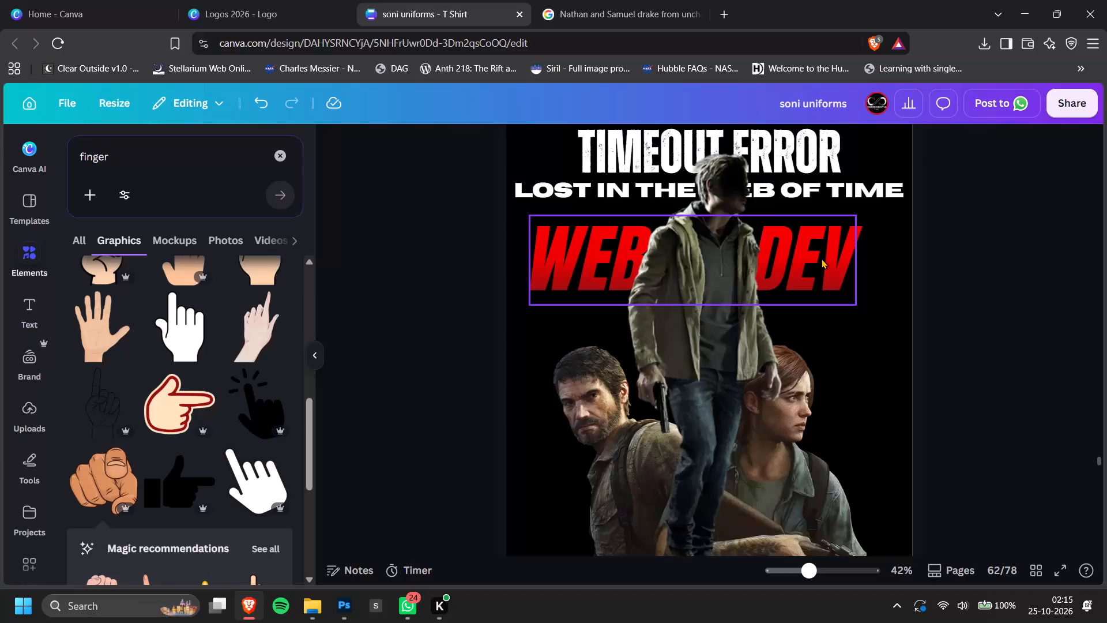
Move the WEB DEV text up closer to the subtitle and slightly right, and shift the standing man slightly right to match.
left_click_drag(822, 258, 825, 244)
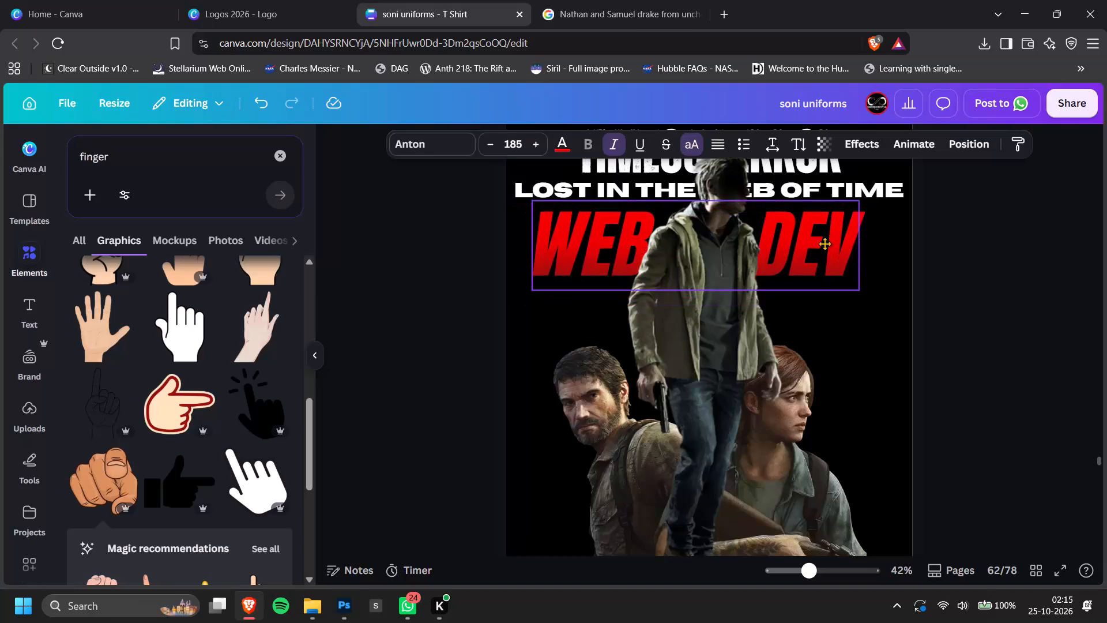
left_click_drag(825, 244, 831, 245)
left_click(981, 245)
left_click_drag(713, 370, 722, 371)
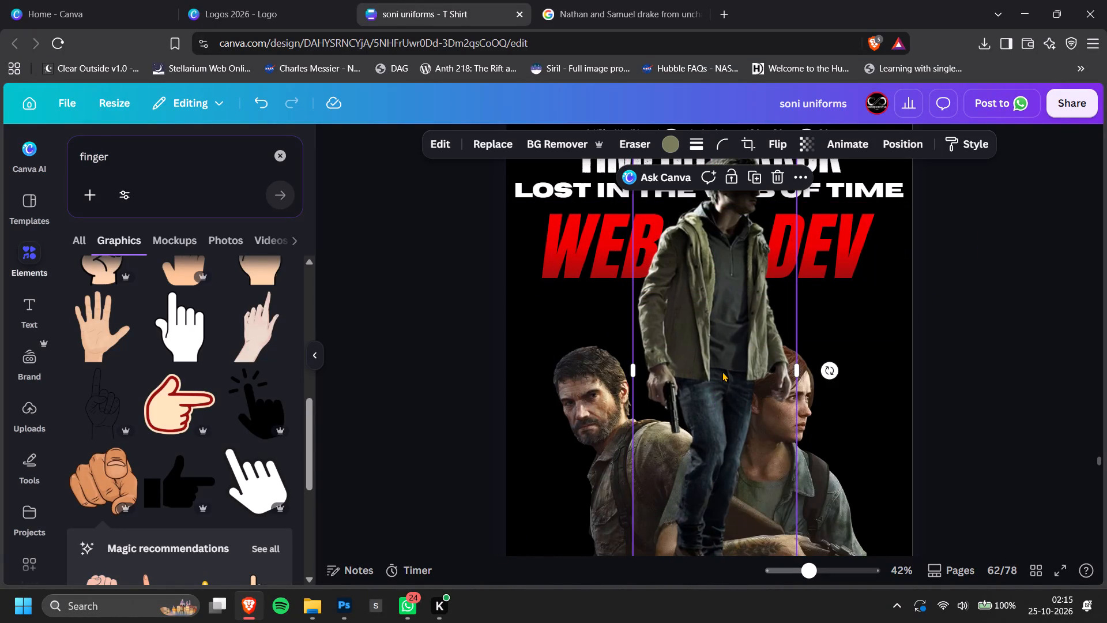
Cut DEV out of the red WEB DEV text and narrow the remaining text box to fit WEB.
left_click(861, 244)
left_click(819, 248)
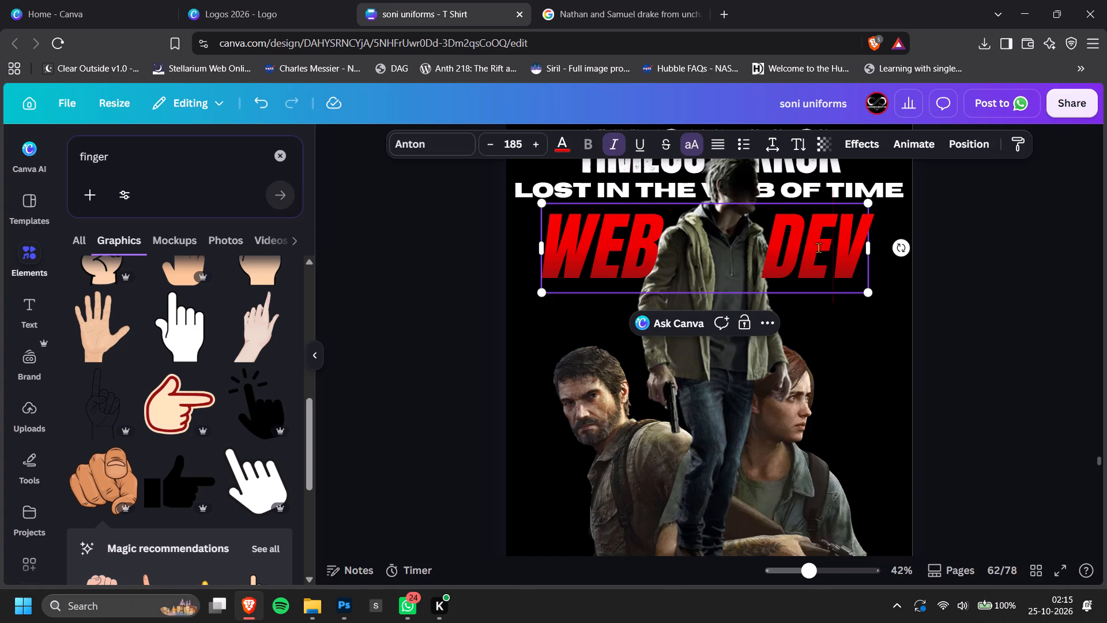
left_click_drag(750, 226, 864, 253)
left_click(812, 252)
left_click_drag(762, 242, 859, 254)
key("ctrl+x")
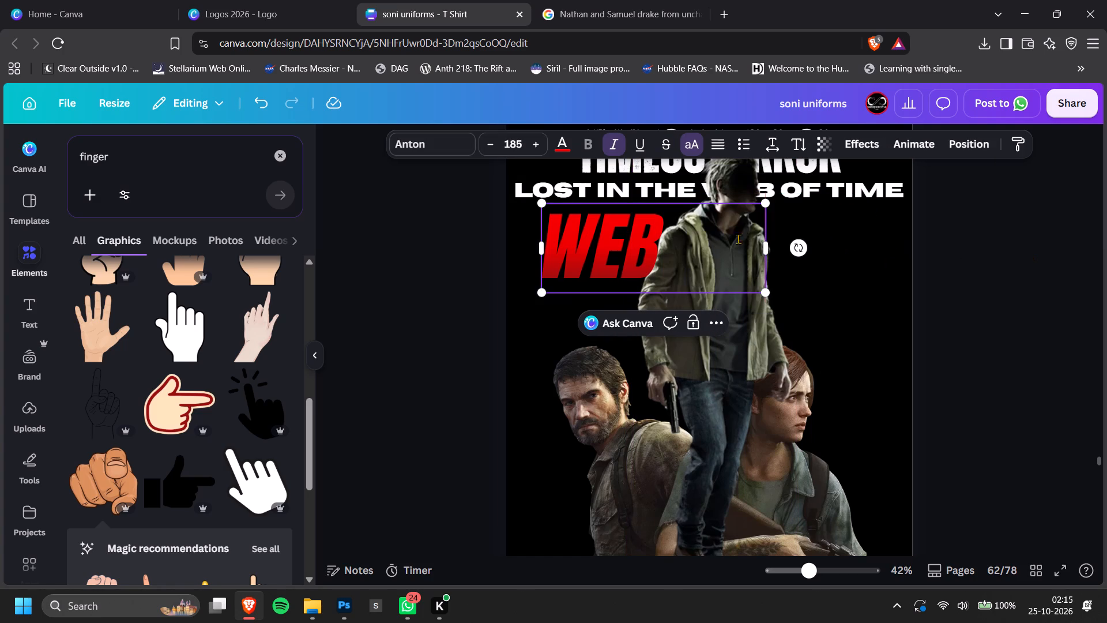
double_click(770, 249)
left_click(917, 254)
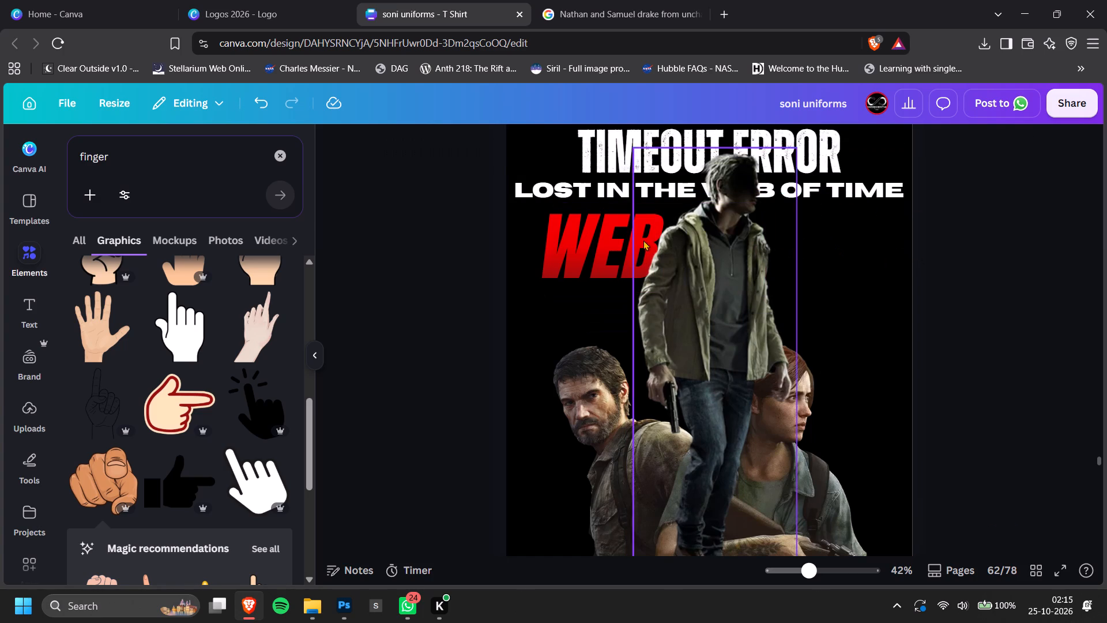
left_click(643, 240)
left_click(577, 240)
double_click(773, 241)
left_click_drag(773, 241, 751, 242)
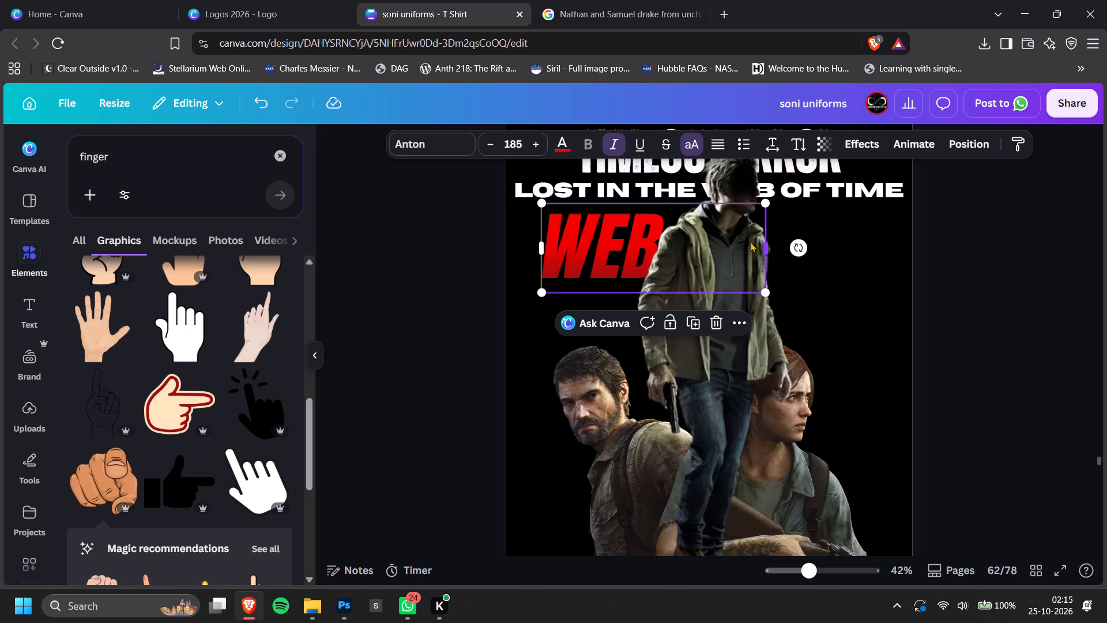
left_click_drag(751, 242, 671, 235)
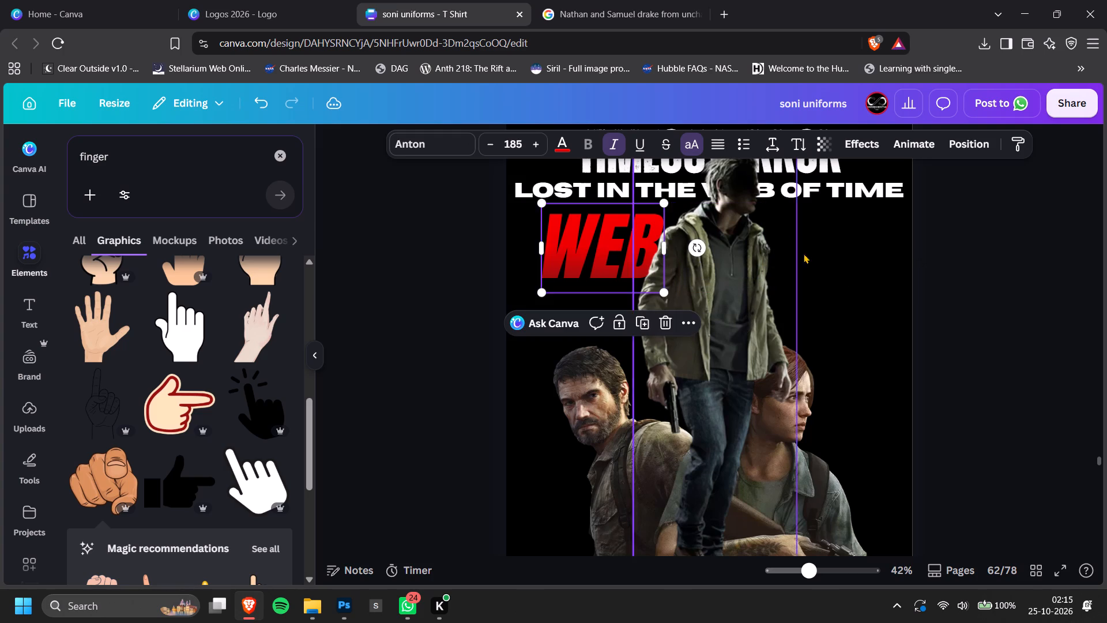
Duplicate the WEB text to the other side of the standing man, level with the original, and replace its wording with DEV.
left_click(966, 244)
left_click_drag(581, 242, 797, 249, "alt")
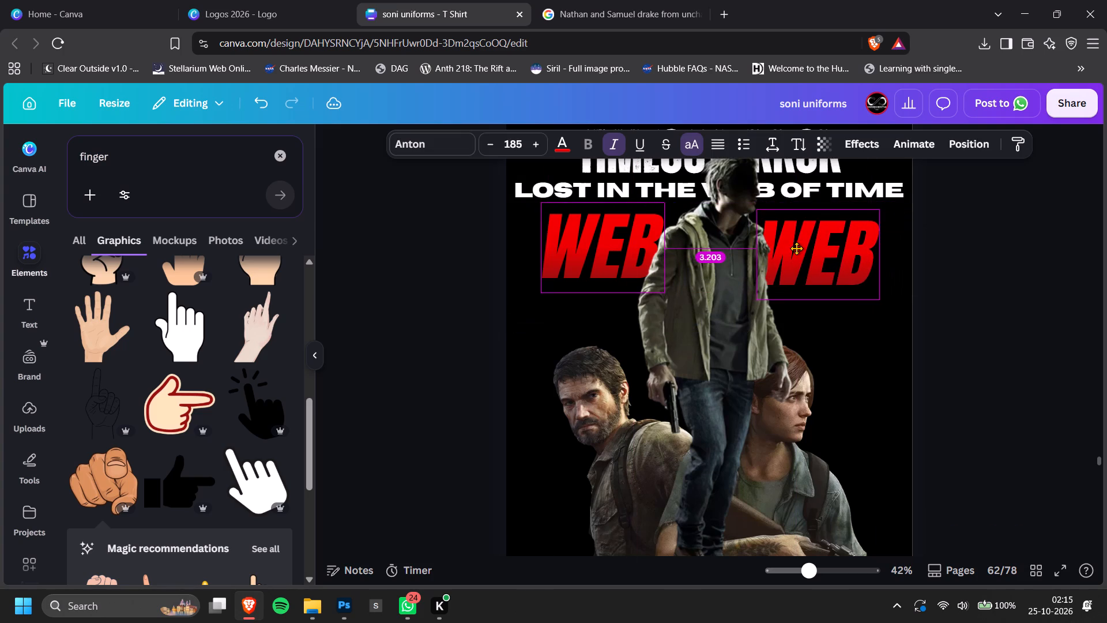
left_click_drag(797, 249, 798, 243, "alt")
left_click(798, 243)
key("ctrl+v")
left_click(1016, 267)
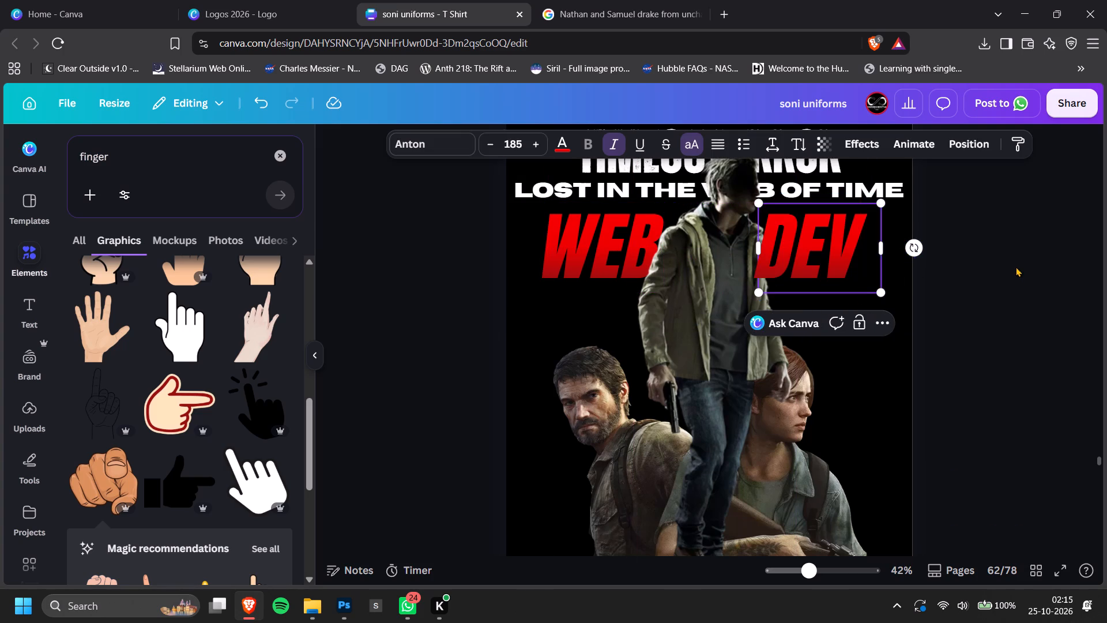
Bring the separate DEV text forward in the layer order so it overlaps the standing man's jacket.
left_click(818, 250)
key("ctrl+bracketright")
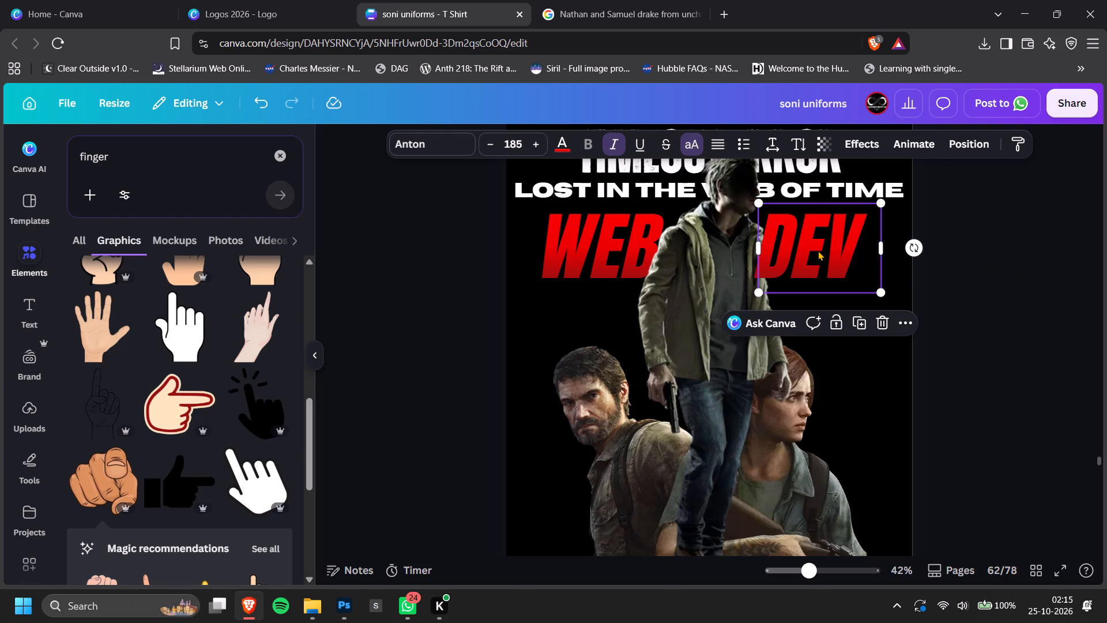
left_click(957, 246)
Give the DEV text a Drop shadow effect with blur 0 and transparency 100, increasing its offset and changing its direction.
scroll(957, 246, "down", 3, "ctrl")
scroll(765, 246, "up", 2, "ctrl")
left_click(766, 246)
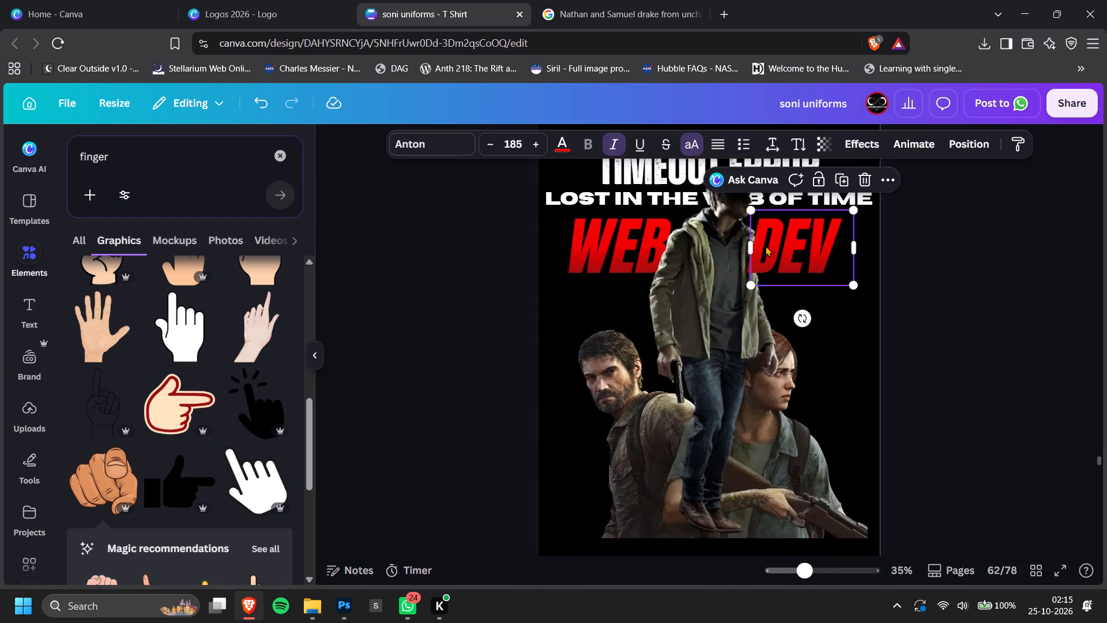
left_click(860, 148)
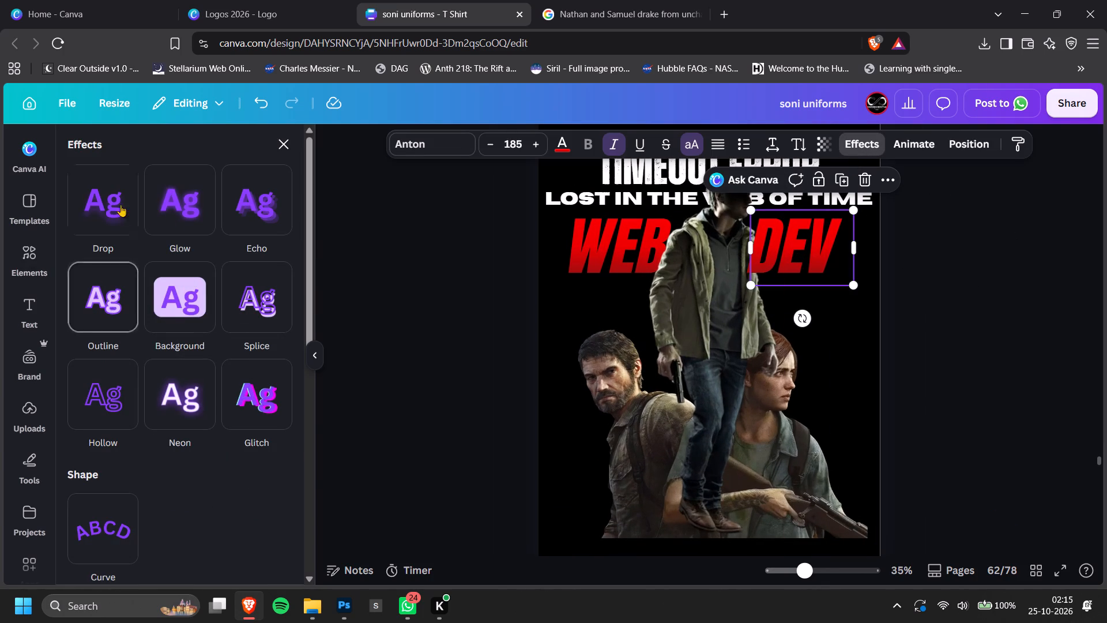
left_click(124, 195)
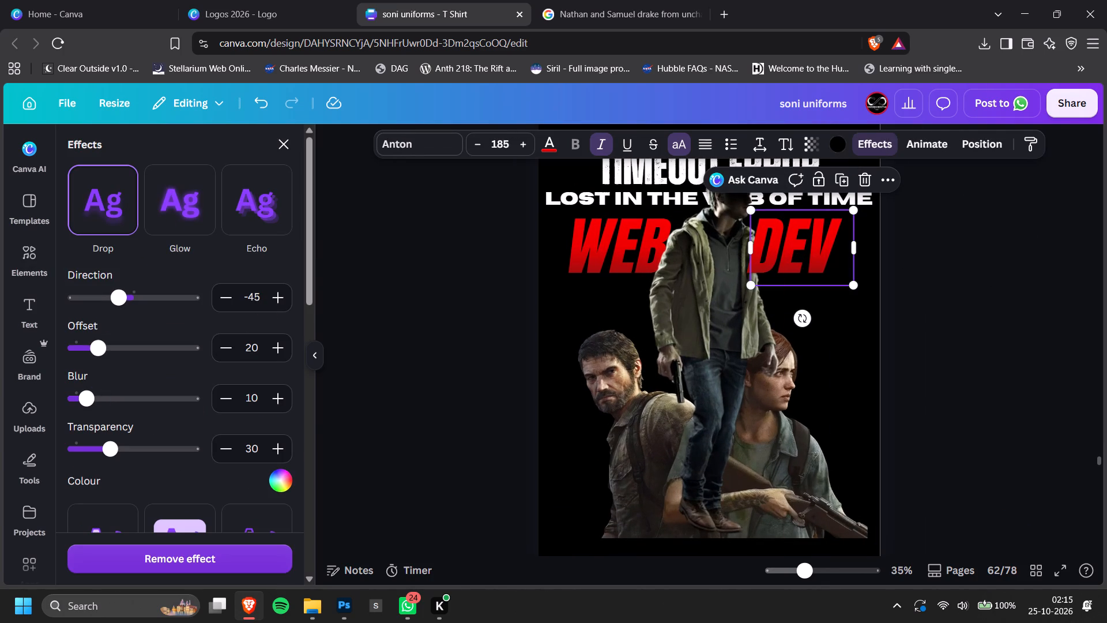
left_click_drag(91, 407, 0, 400)
left_click_drag(123, 449, 516, 443)
left_click_drag(110, 355, 125, 359)
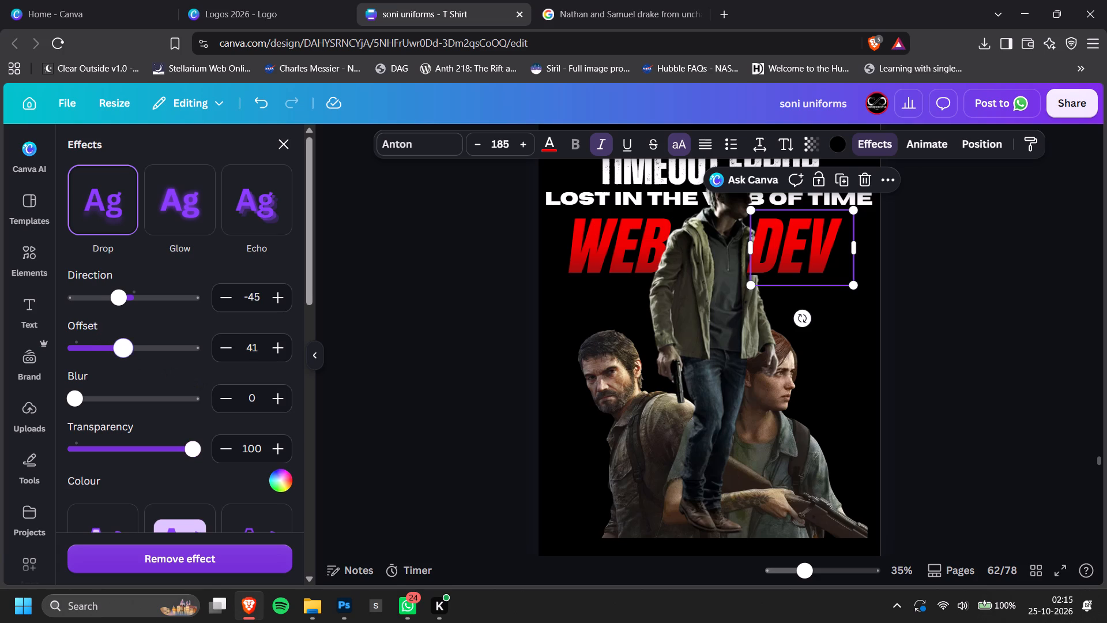
left_click_drag(125, 359, 141, 361)
left_click_drag(123, 302, 153, 310)
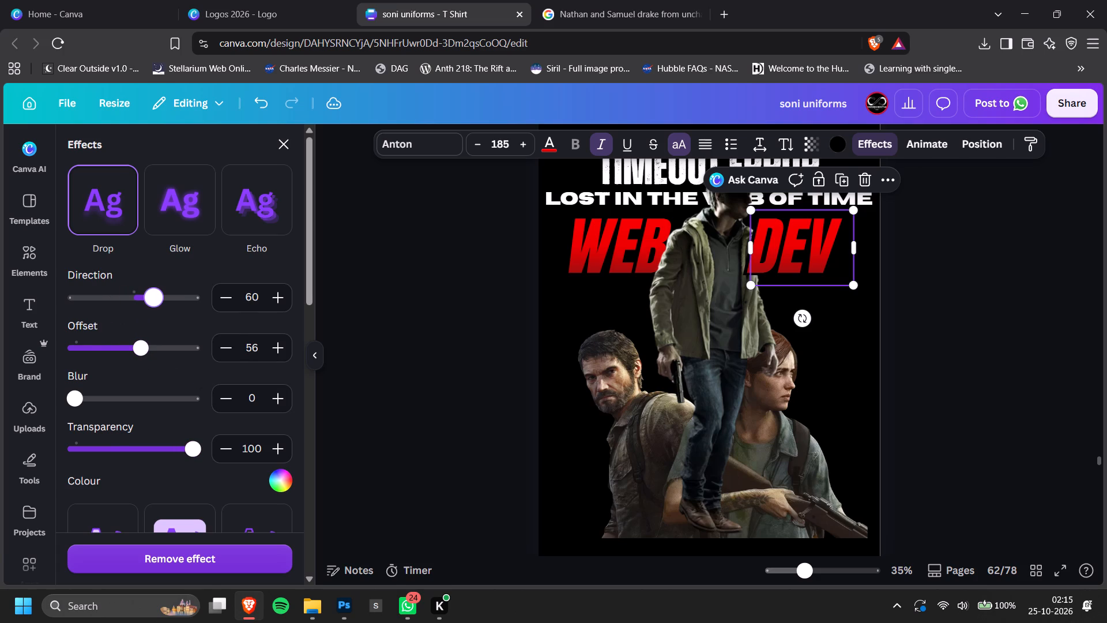
left_click_drag(153, 310, 159, 311)
left_click_drag(150, 348, 160, 351)
left_click_drag(139, 302, 152, 304)
double_click(939, 290)
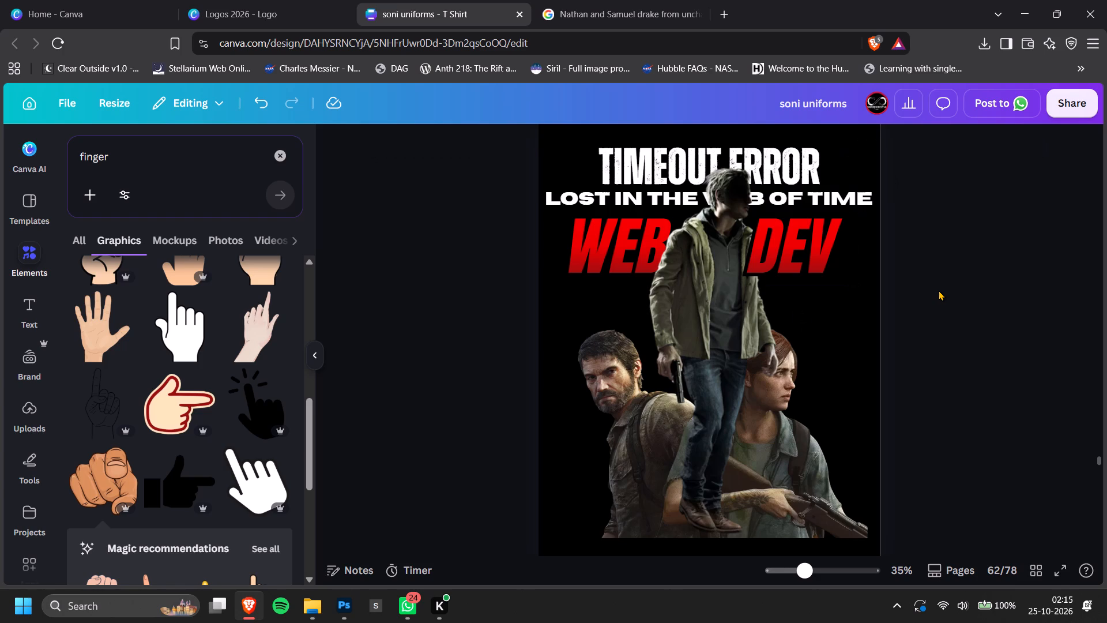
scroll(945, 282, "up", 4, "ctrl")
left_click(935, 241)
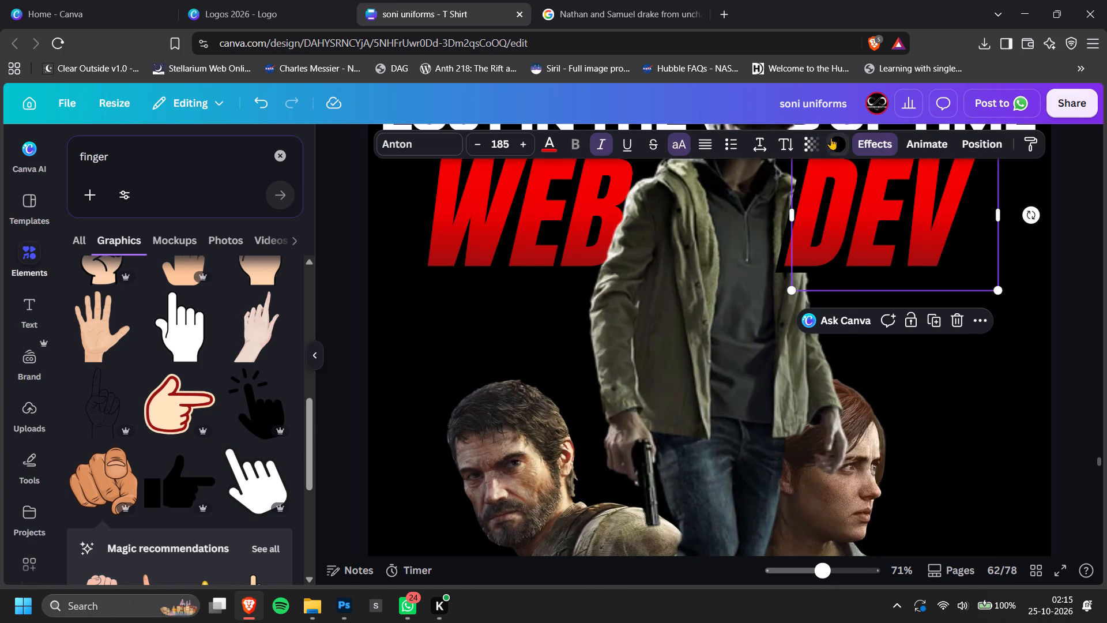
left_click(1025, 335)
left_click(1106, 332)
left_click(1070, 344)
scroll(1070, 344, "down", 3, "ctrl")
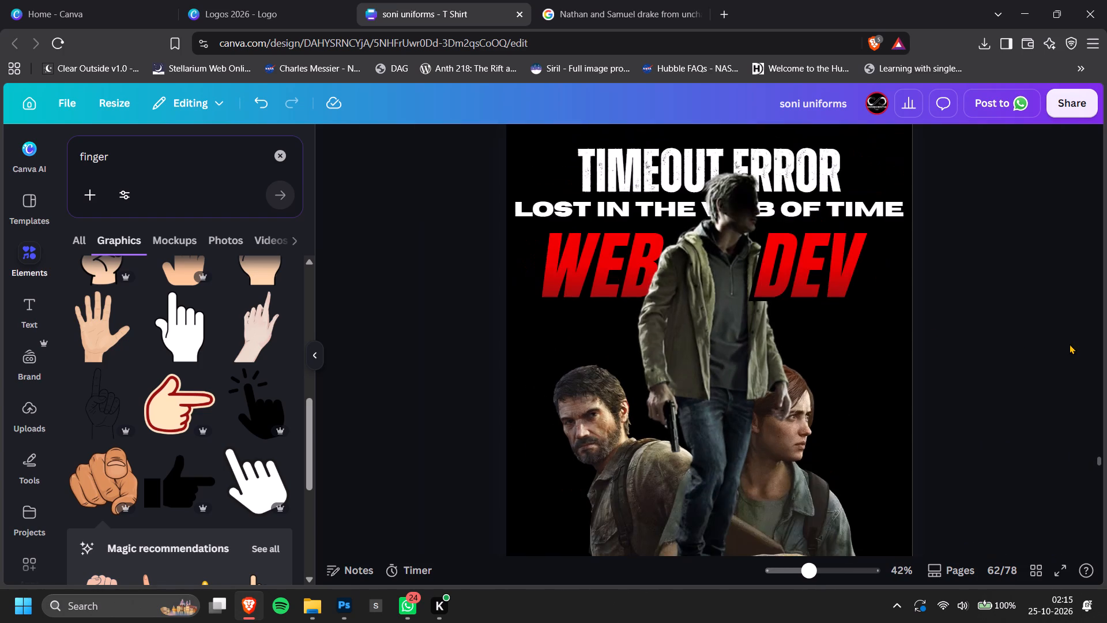
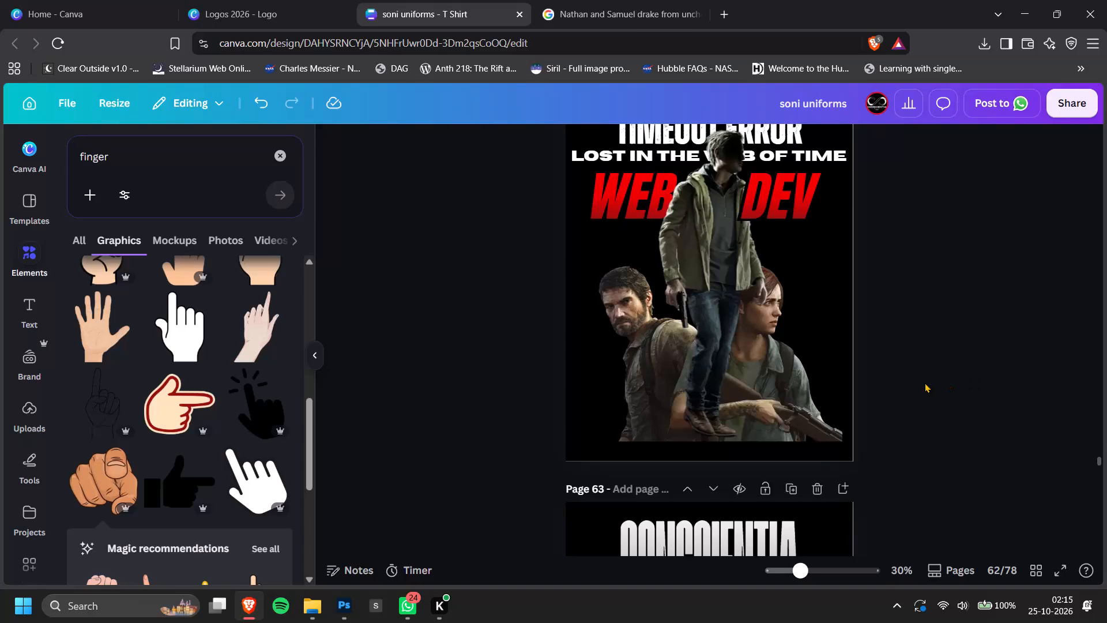
Examine the page 62 composition, checking the standing man against the headline, subtitle and red text.
scroll(925, 382, "up", 1, "ctrl")
left_click(698, 422)
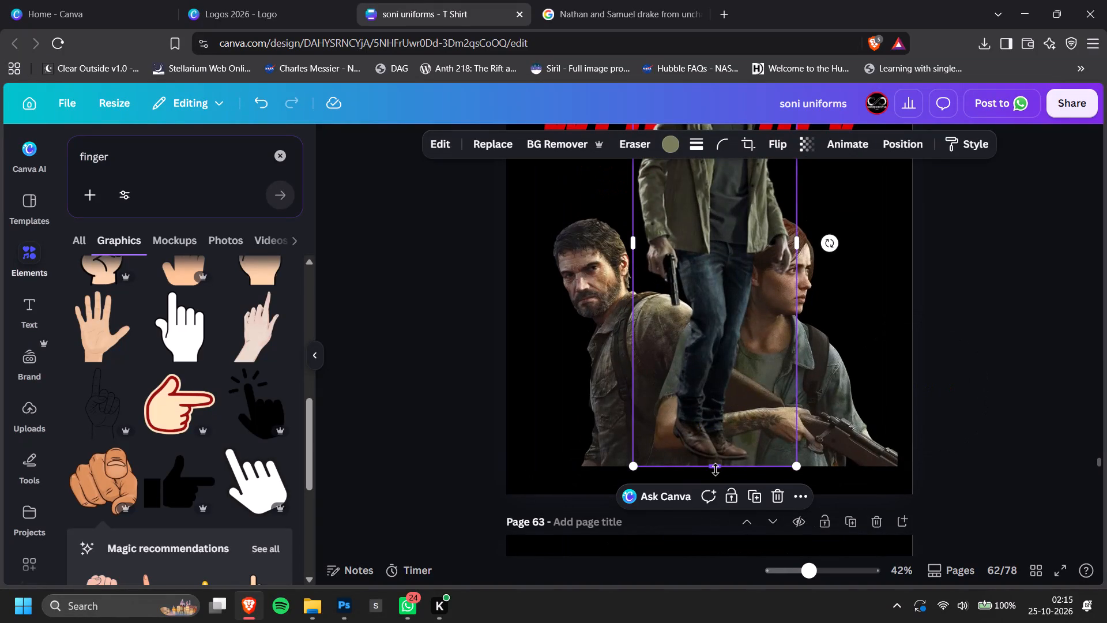
left_click(716, 470)
left_click(961, 381)
scroll(961, 381, "down", 3, "ctrl")
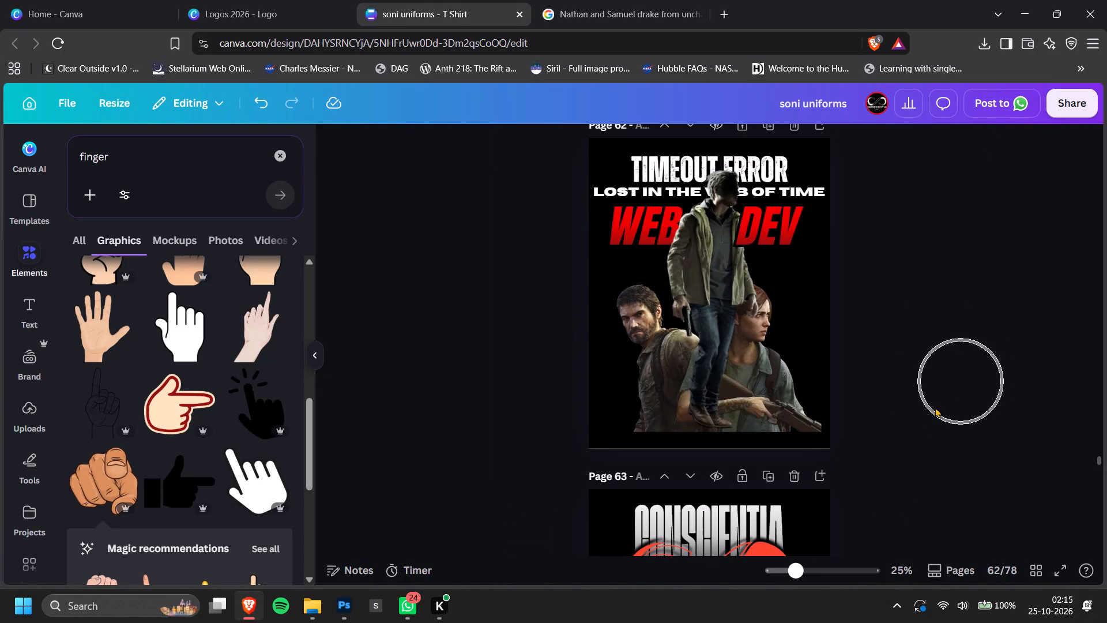
scroll(935, 407, "up", 1)
scroll(910, 321, "up", 2, "ctrl")
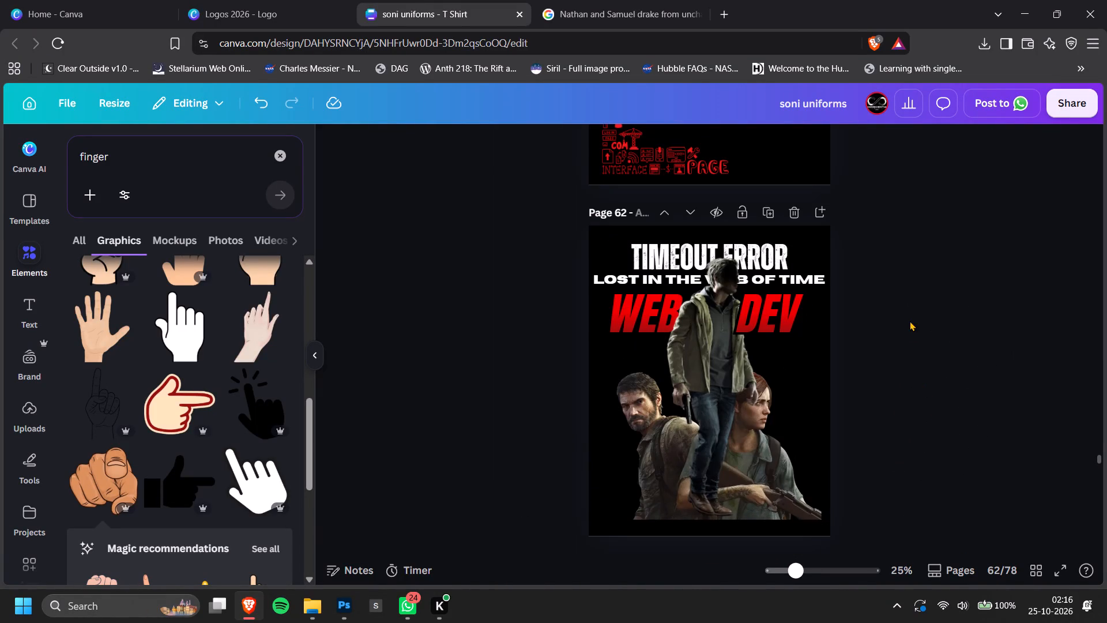
scroll(910, 321, "up", 1, "ctrl")
left_click(875, 271)
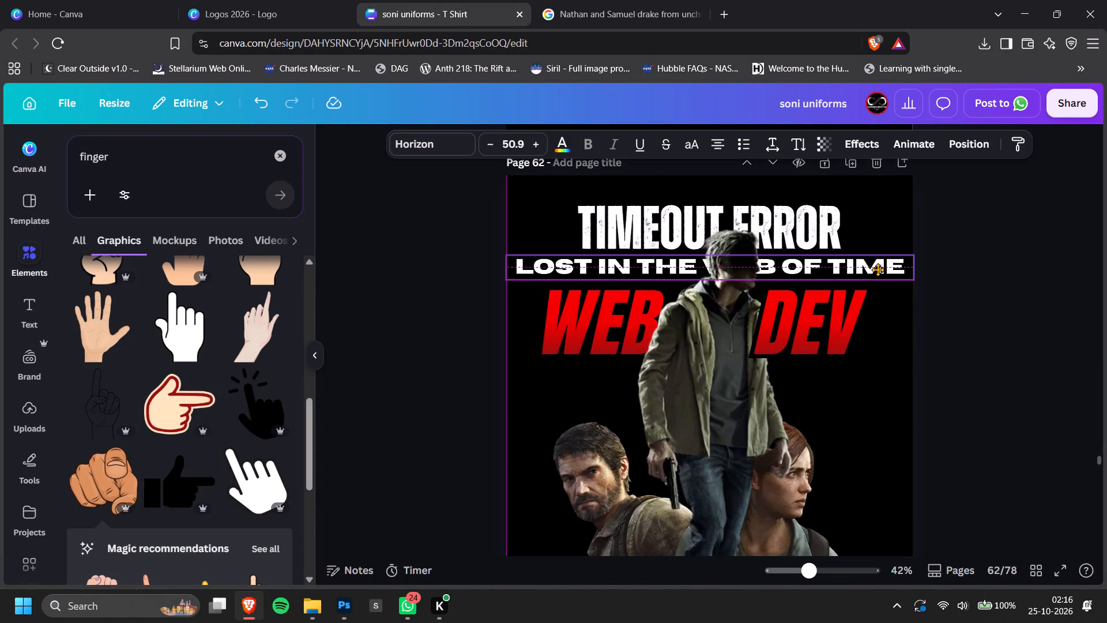
left_click(957, 262)
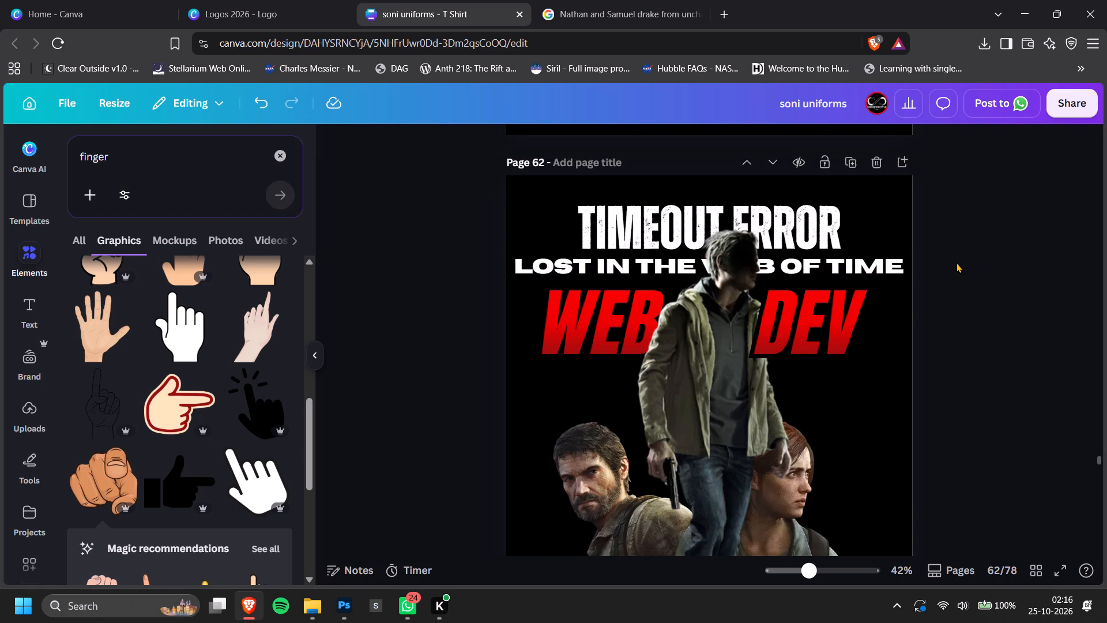
left_click(873, 264)
left_click(1027, 242)
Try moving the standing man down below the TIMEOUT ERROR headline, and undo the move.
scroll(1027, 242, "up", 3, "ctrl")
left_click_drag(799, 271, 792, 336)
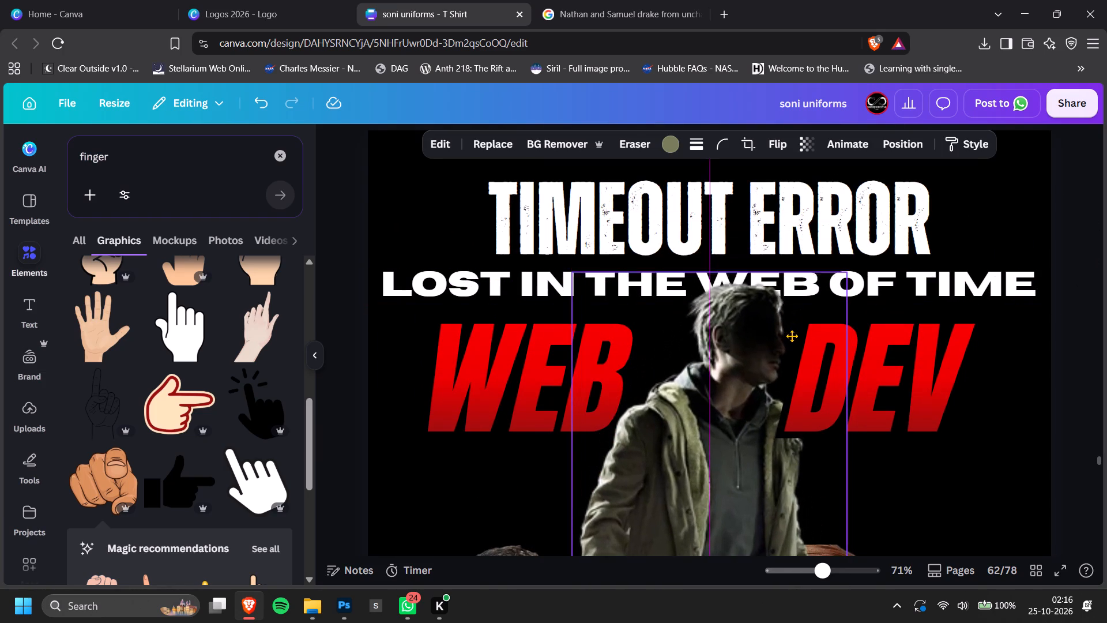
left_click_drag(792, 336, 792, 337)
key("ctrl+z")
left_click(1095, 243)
Move the TIMEOUT ERROR headline slightly up toward the top edge of the page, keeping it centred.
scroll(991, 268, "down", 3, "ctrl")
left_click(991, 265)
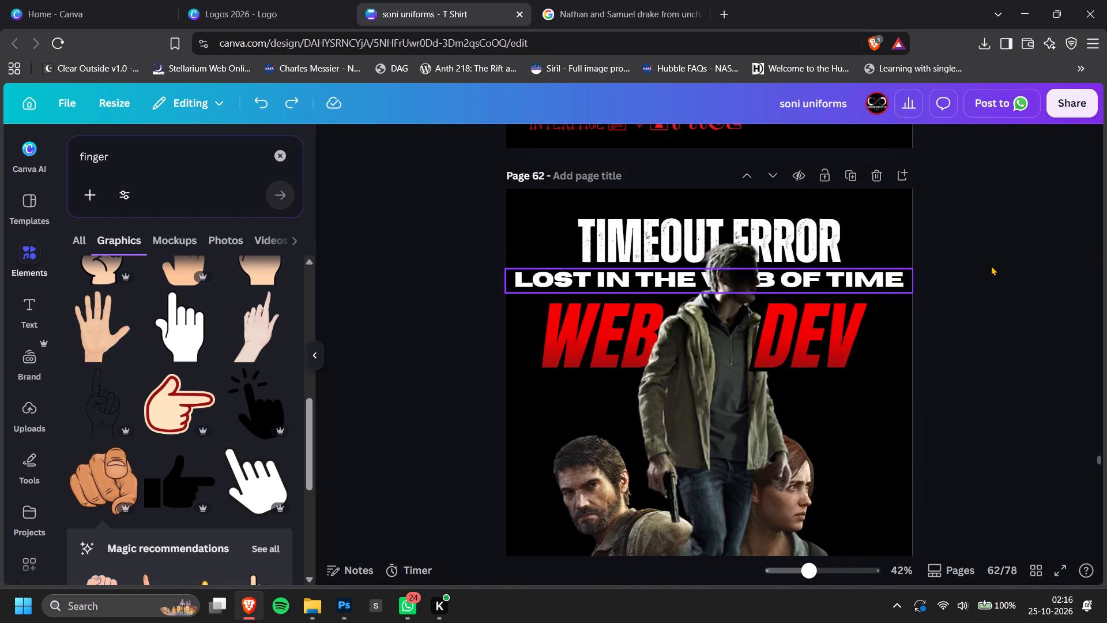
left_click_drag(813, 239, 816, 222)
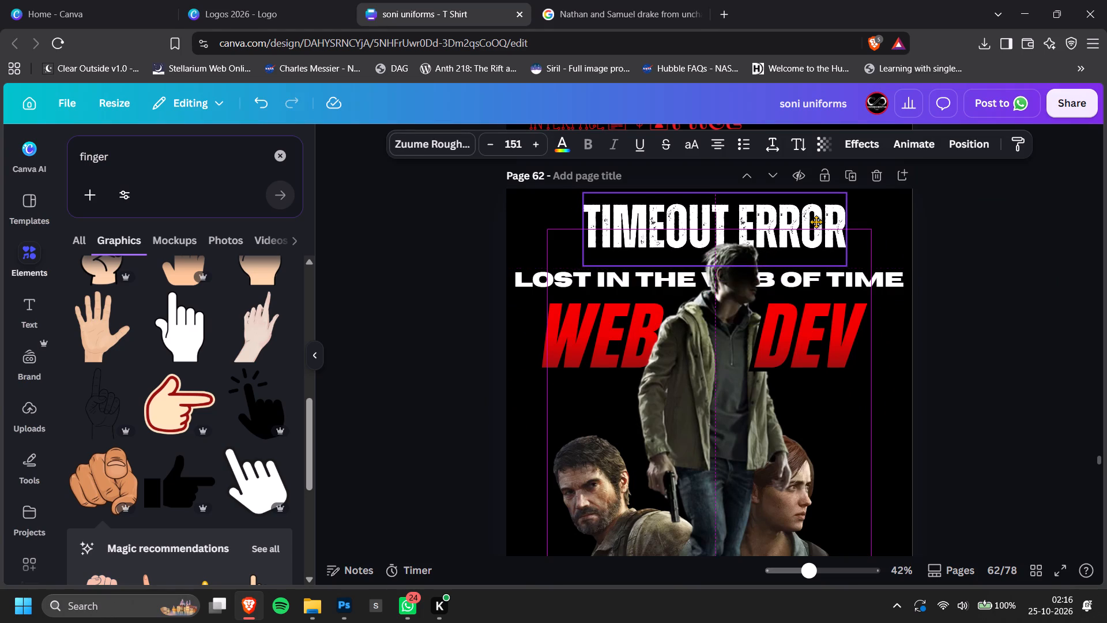
left_click_drag(816, 222, 814, 222)
Move the LOST IN THE WEB OF TIME subtitle up to sit closer beneath the TIMEOUT ERROR headline.
left_click_drag(883, 276, 882, 259)
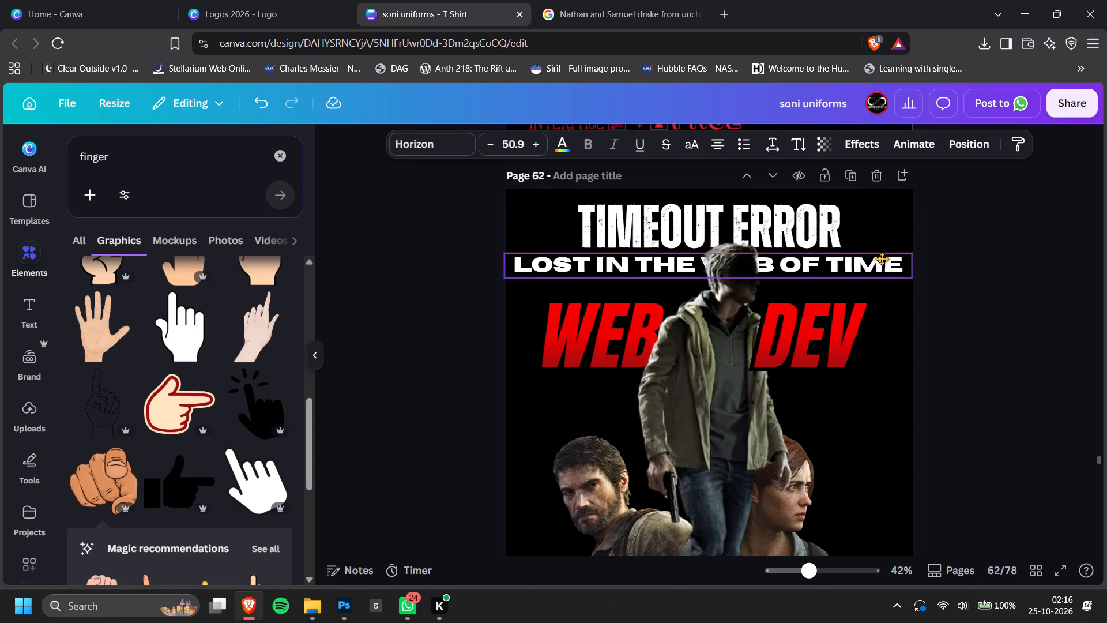
left_click_drag(882, 259, 882, 266)
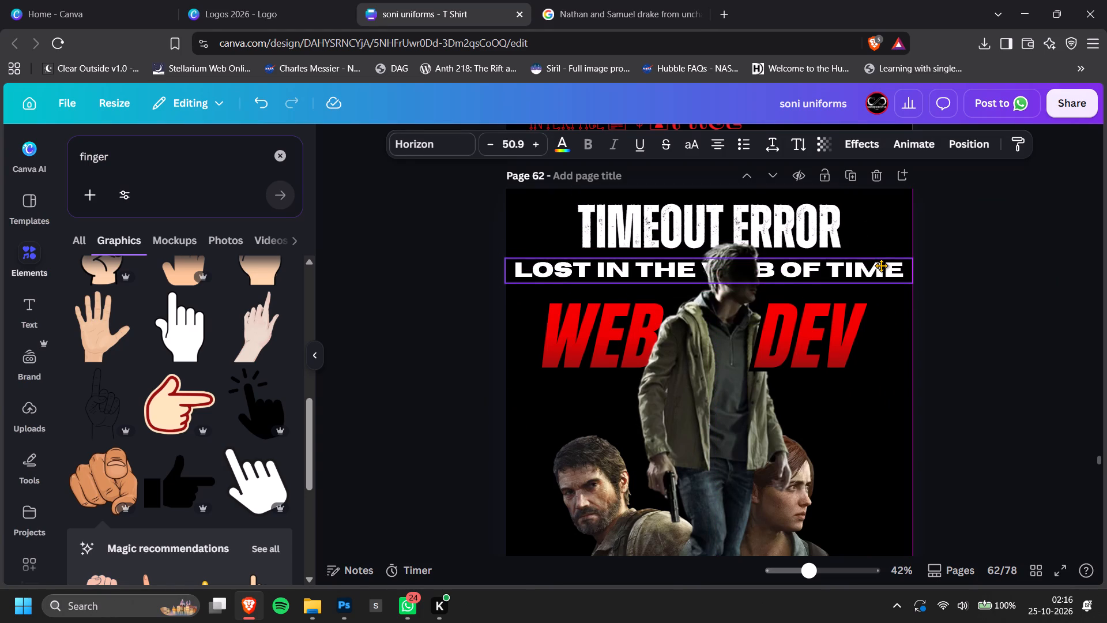
left_click_drag(882, 266, 884, 267)
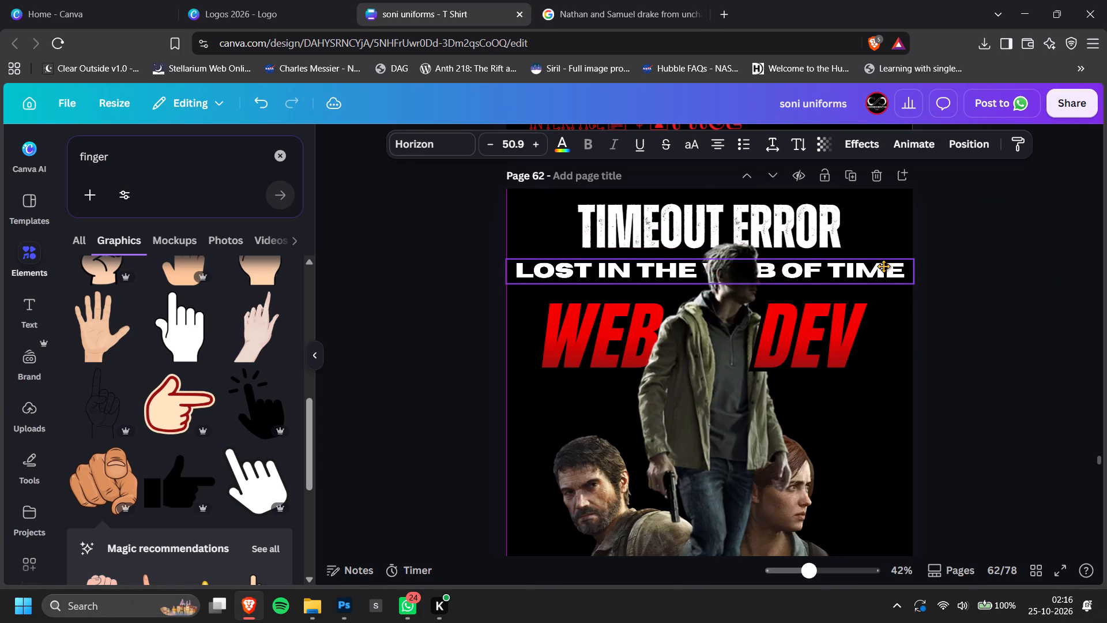
left_click_drag(884, 267, 883, 267)
left_click(1083, 237)
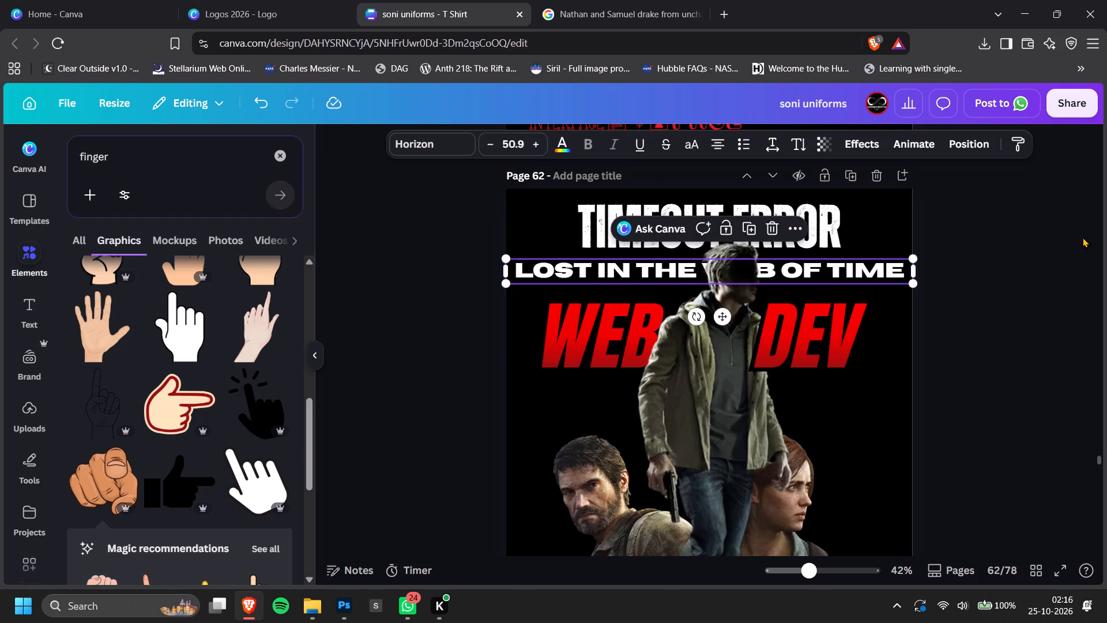
Shrink the standing man proportionally to about 5.3 wide by 14.4 high, keeping his feet in place and clearing the headline.
left_click(990, 270)
scroll(988, 273, "down", 1)
scroll(863, 282, "down", 1, "ctrl")
left_click(741, 326)
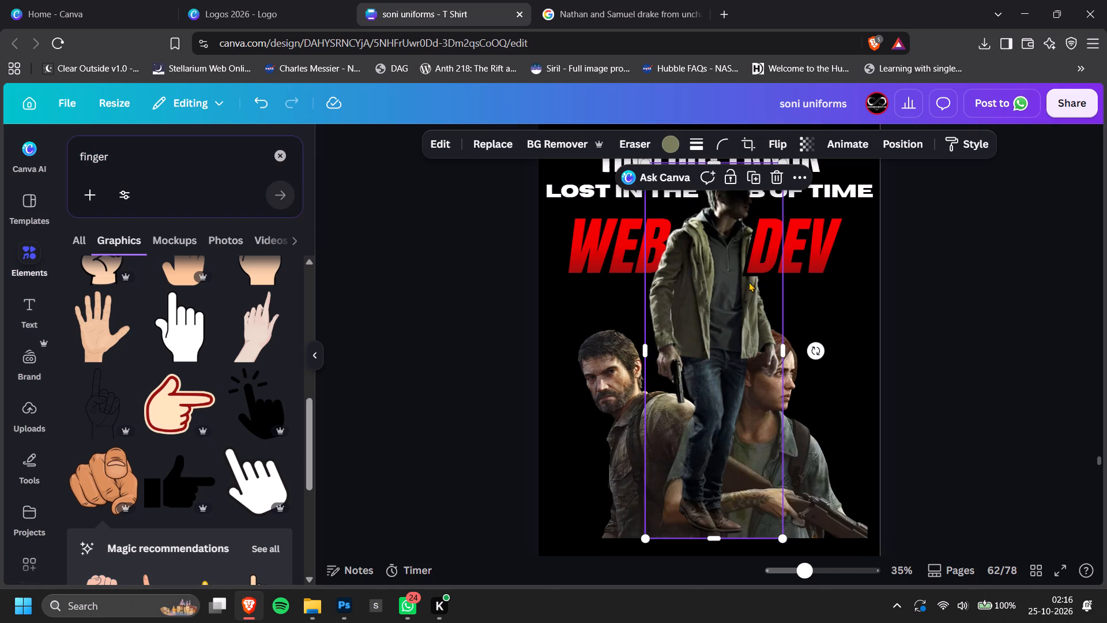
scroll(766, 243, "up", 1)
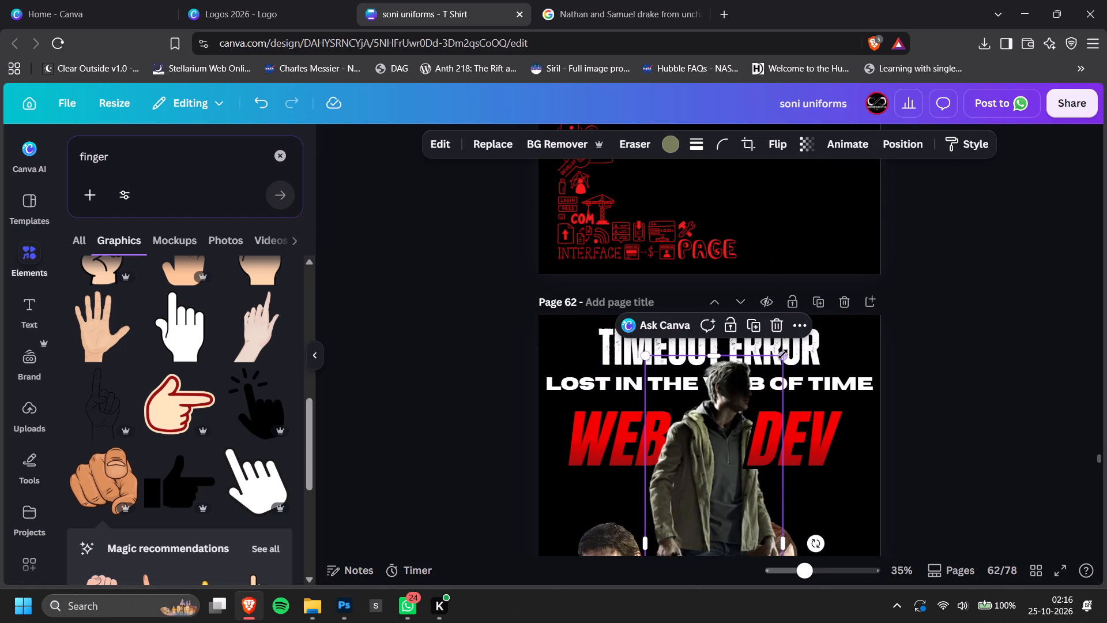
left_click_drag(784, 351, 774, 377)
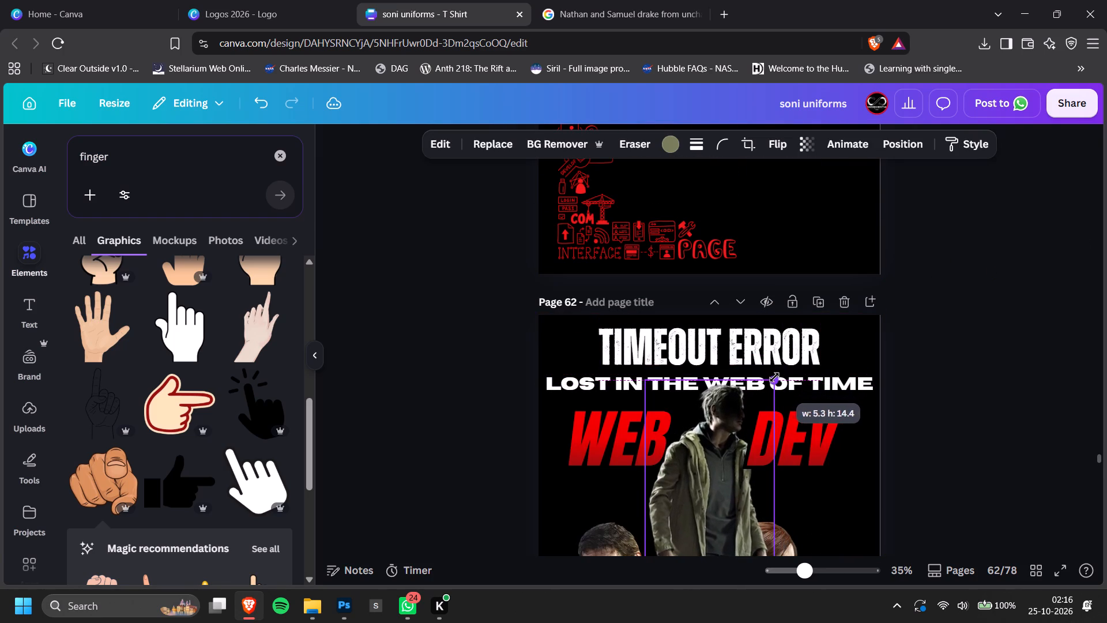
left_click_drag(774, 377, 775, 377)
left_click(980, 347)
scroll(980, 347, "down", 2)
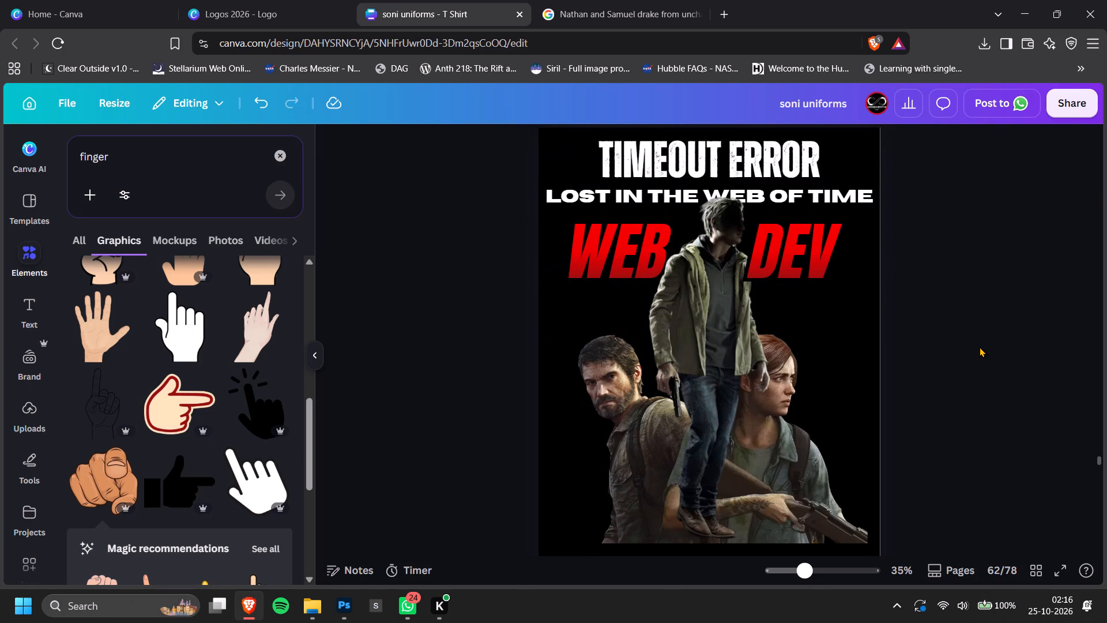
Move the red WEB text horizontally closer to the standing man, keeping it level with DEV.
left_click(803, 256)
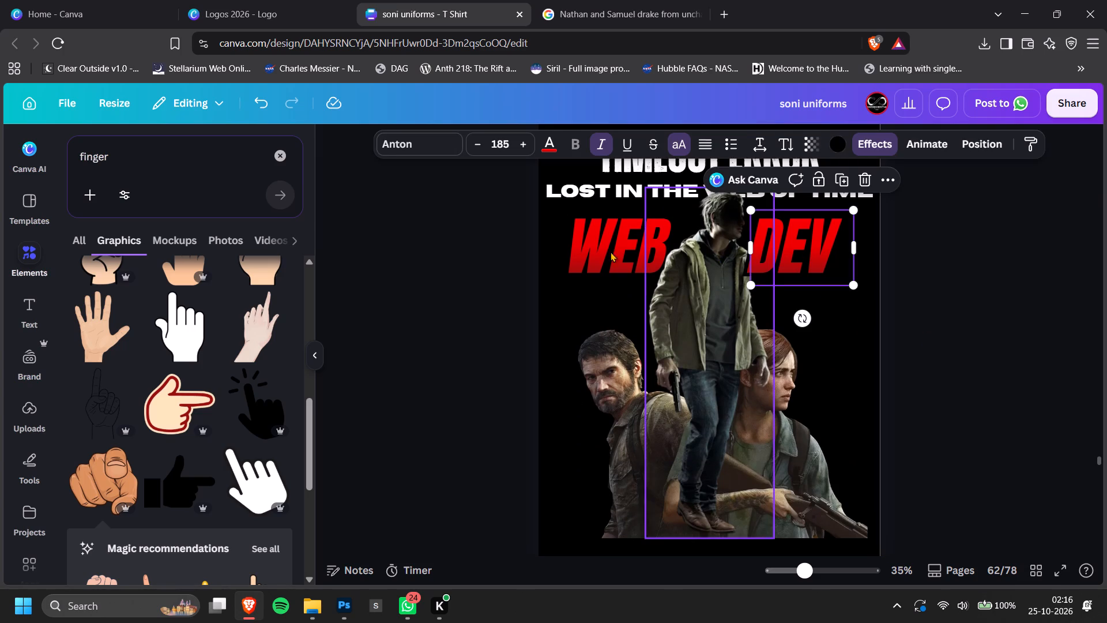
left_click_drag(608, 252, 620, 253)
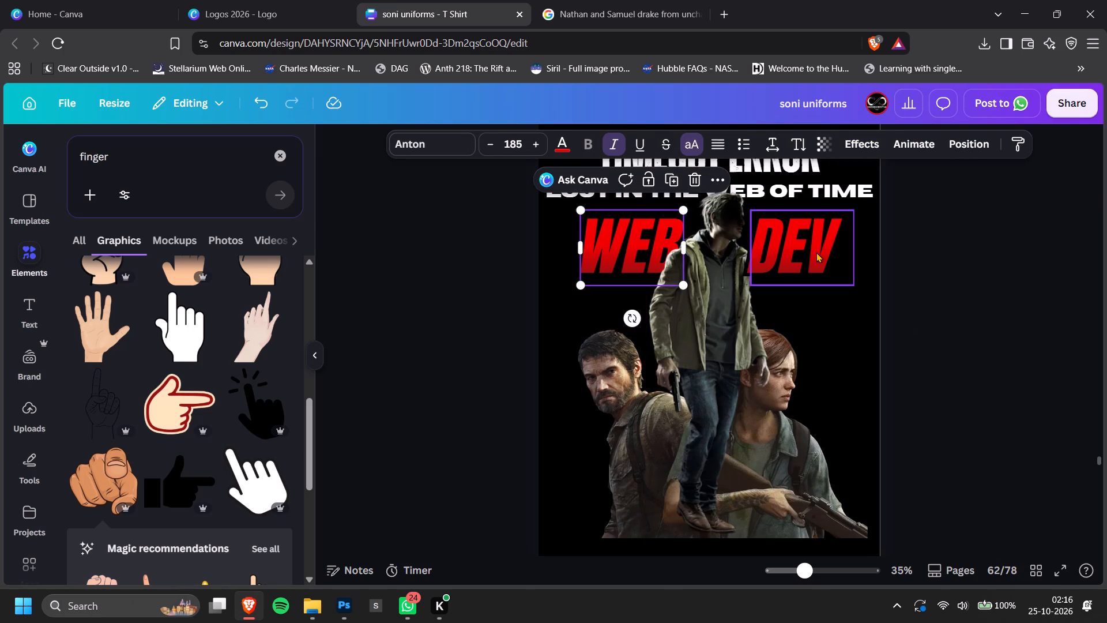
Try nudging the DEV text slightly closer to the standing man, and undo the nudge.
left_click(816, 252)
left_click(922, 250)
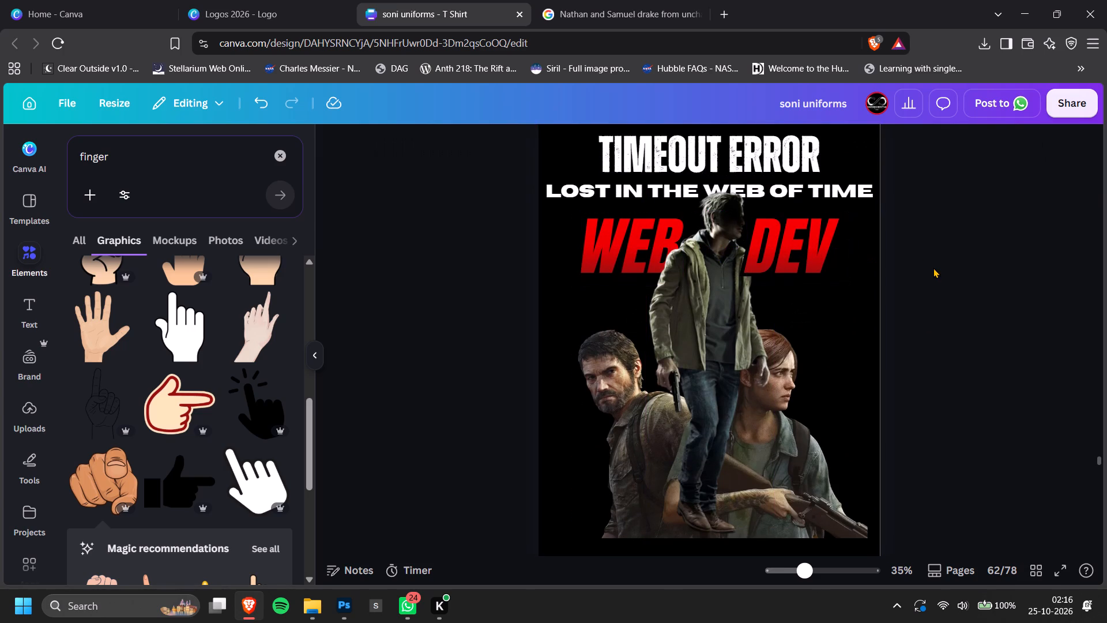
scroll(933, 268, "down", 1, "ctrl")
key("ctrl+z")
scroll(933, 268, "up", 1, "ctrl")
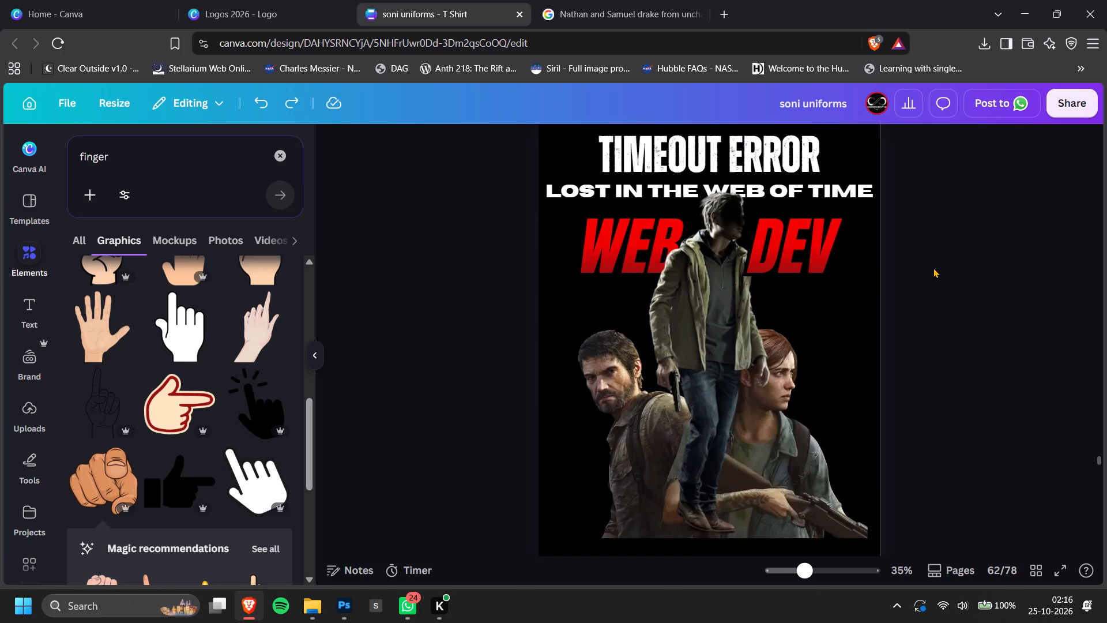
Copy the DEV text's style onto the WEB text and set WEB's drop shadow direction to -62.
scroll(934, 269, "up", 3, "ctrl")
left_click(908, 224)
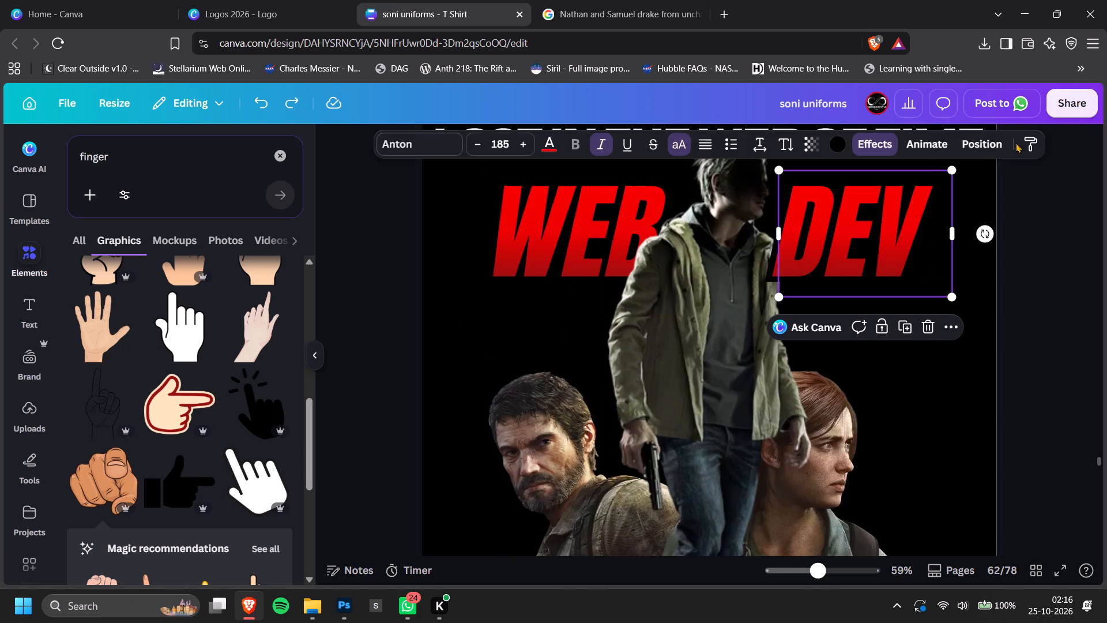
left_click(1037, 134)
left_click(545, 227)
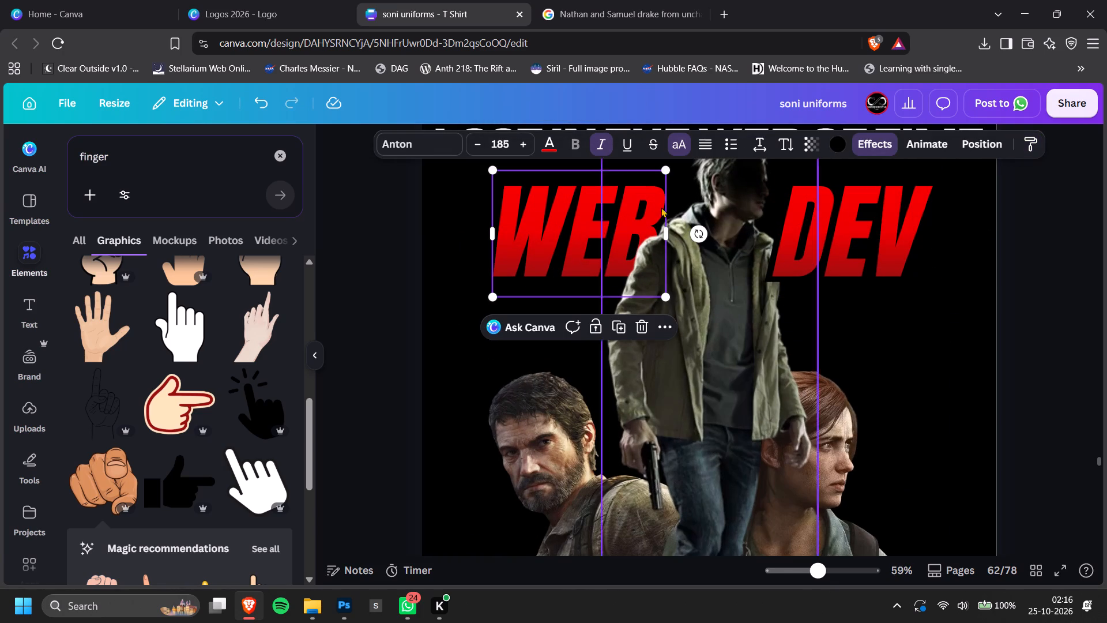
left_click(863, 140)
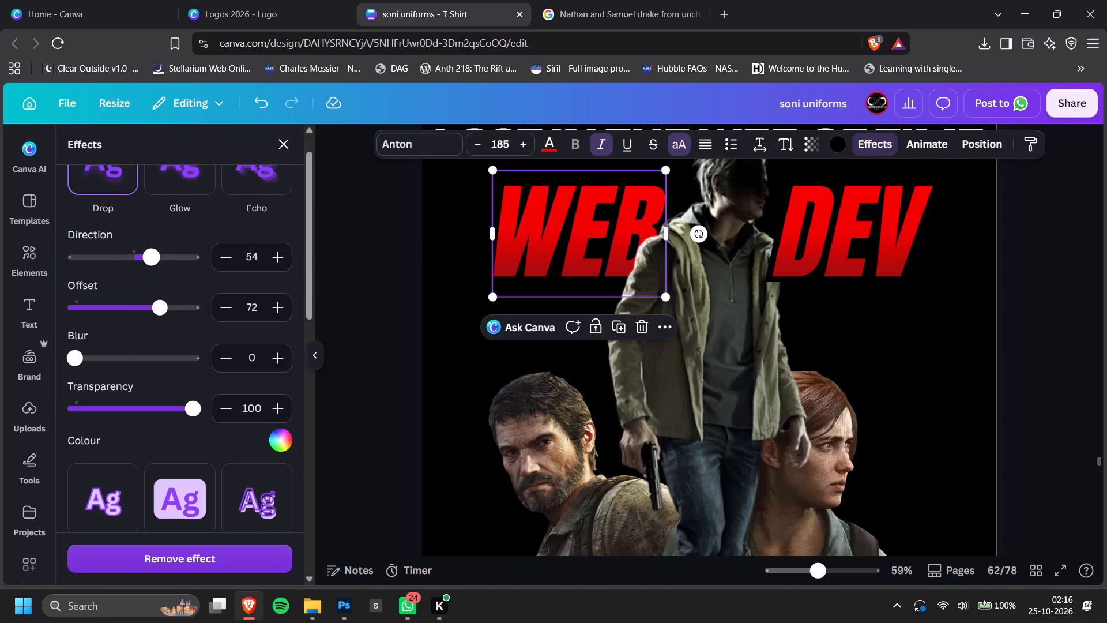
left_click_drag(145, 252, 113, 250)
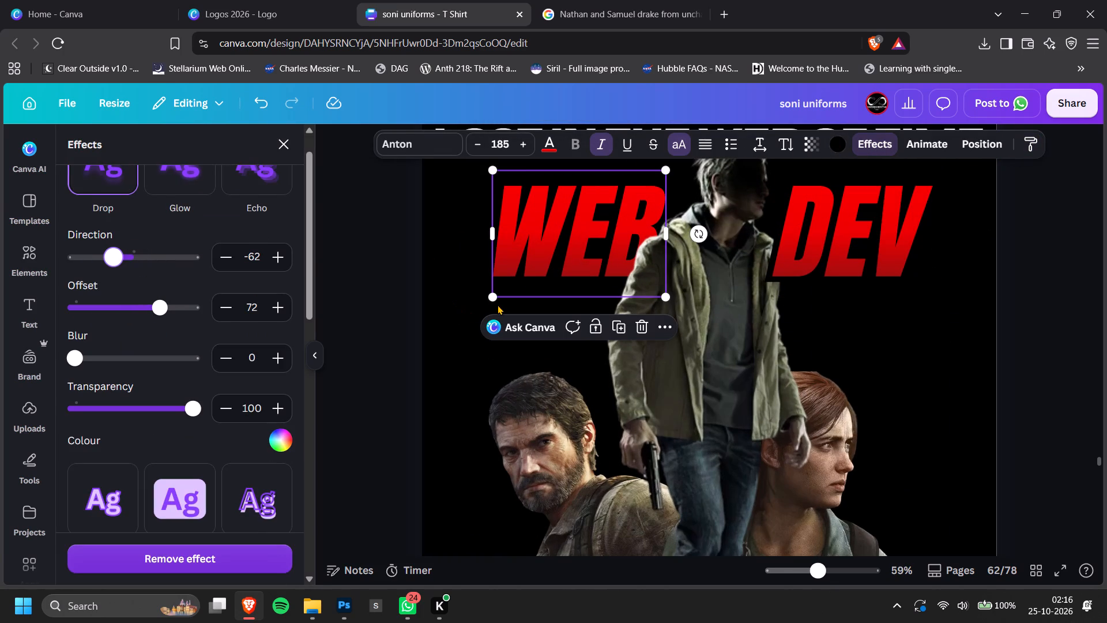
Bring the WEB text forward in the layer order so it overlaps the standing man's jacket.
key("ctrl+bracketright")
key("ctrl+bracketright")
key("ctrl+bracketright")
key("ctrl+bracketright")
key("ctrl+bracketright")
key("ctrl+bracketright")
key("ctrl+bracketright")
key("ctrl+bracketright")
key("ctrl+bracketright")
key("ctrl+bracketright")
key("ctrl+bracketright")
key("ctrl+bracketright")
key("ctrl+bracketright")
left_click(366, 382)
key("ctrl+bracketright")
key("ctrl+bracketright")
key("ctrl+bracketright")
key("ctrl+bracketright")
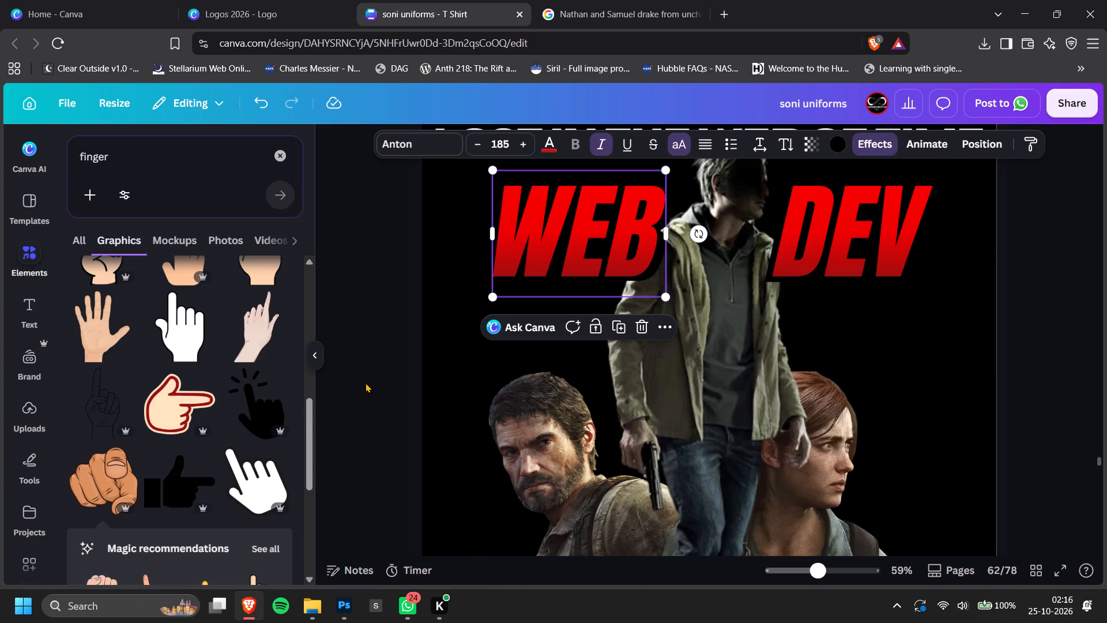
Remove the drop shadow effect from the DEV text and send it backward behind the standing man.
left_click(819, 253)
left_click(875, 140)
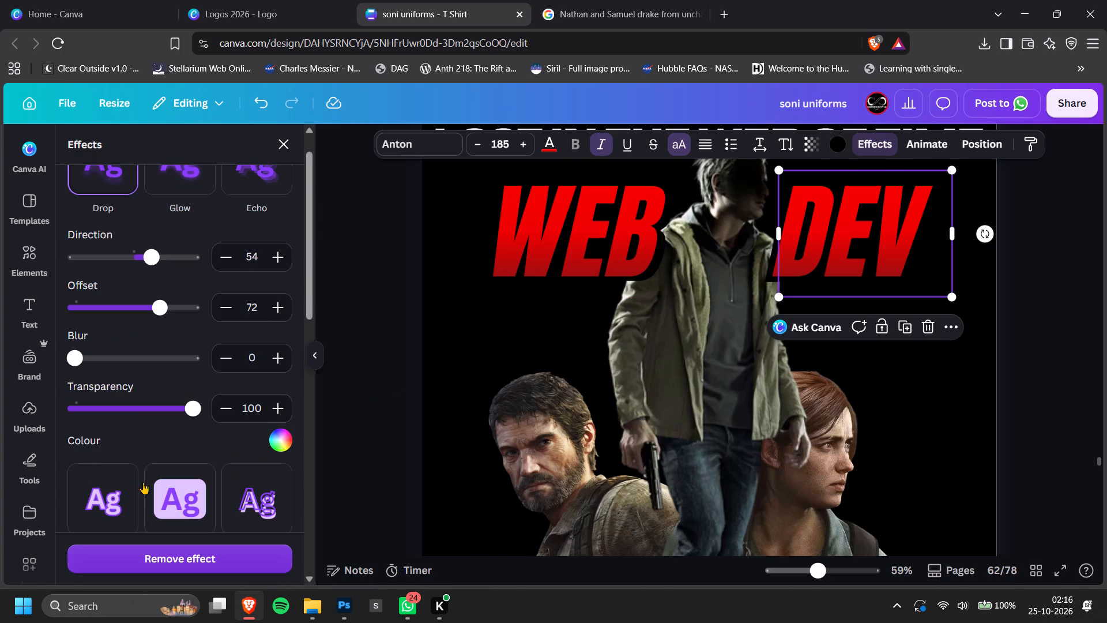
left_click(175, 562)
key("ctrl+bracketleft")
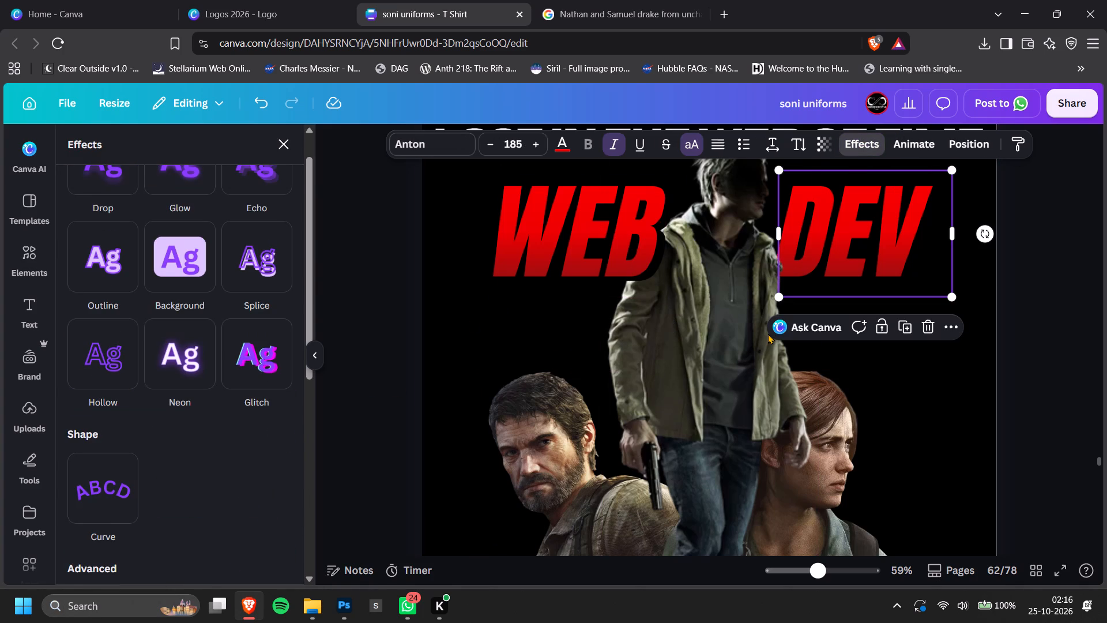
key("ctrl+bracketleft")
key("ctrl+bracketleft")
Nudge the DEV text slightly closer to the standing man, keeping it level with WEB.
left_click_drag(902, 250, 897, 250)
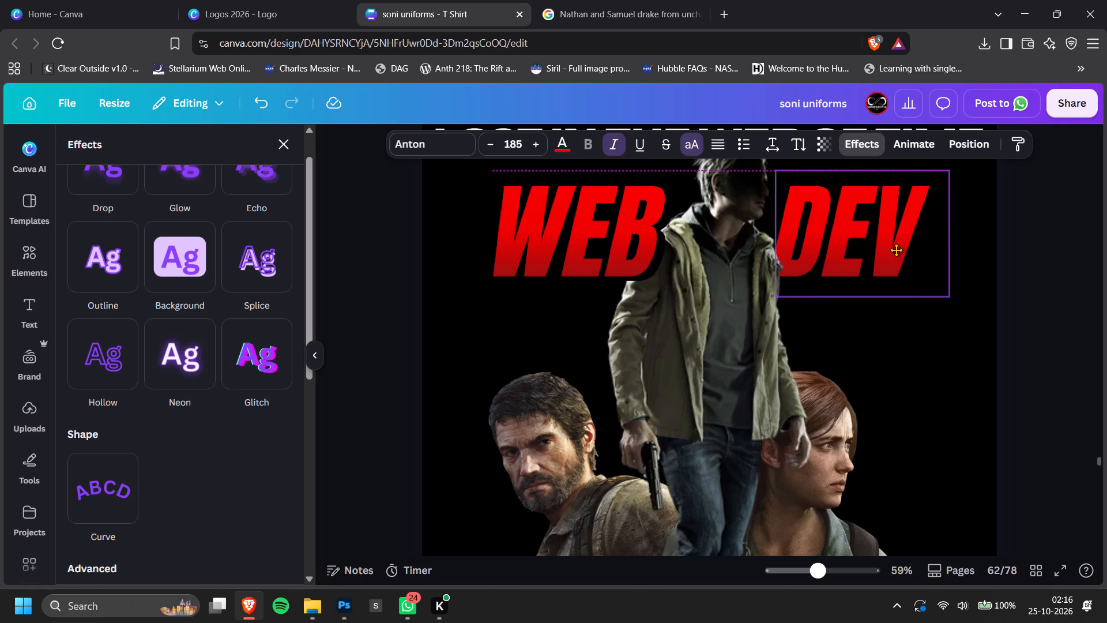
left_click_drag(897, 250, 894, 250)
left_click(1038, 252)
Review the whole page 62 design and the placement of WEB and DEV around the standing man.
left_click(1013, 320)
scroll(1013, 320, "down", 4, "ctrl")
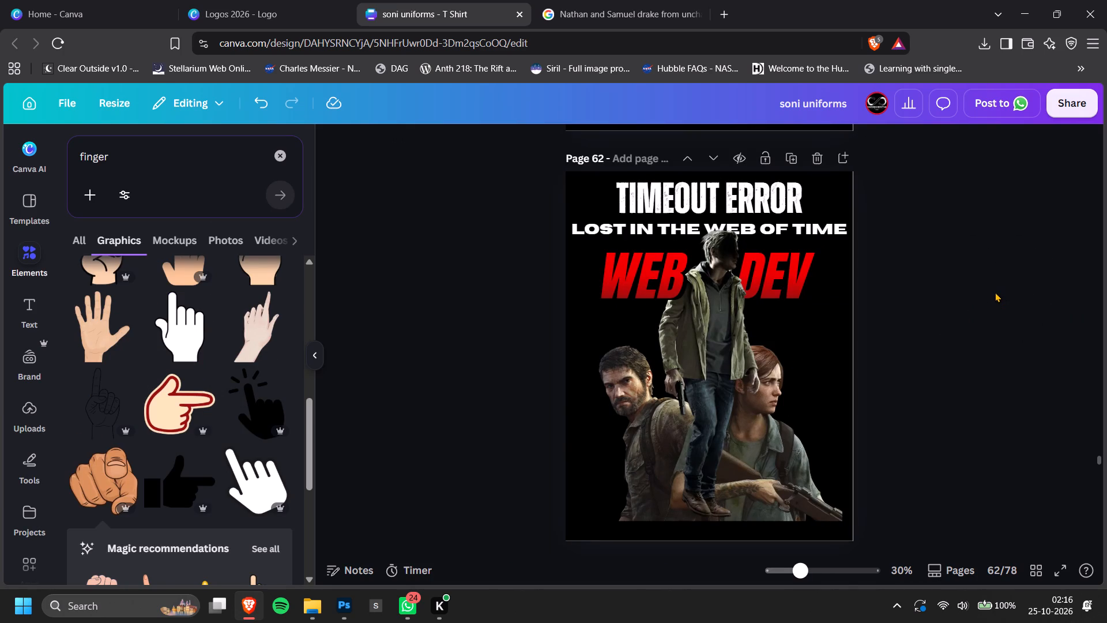
scroll(981, 298, "up", 2, "ctrl")
scroll(981, 298, "up", 1)
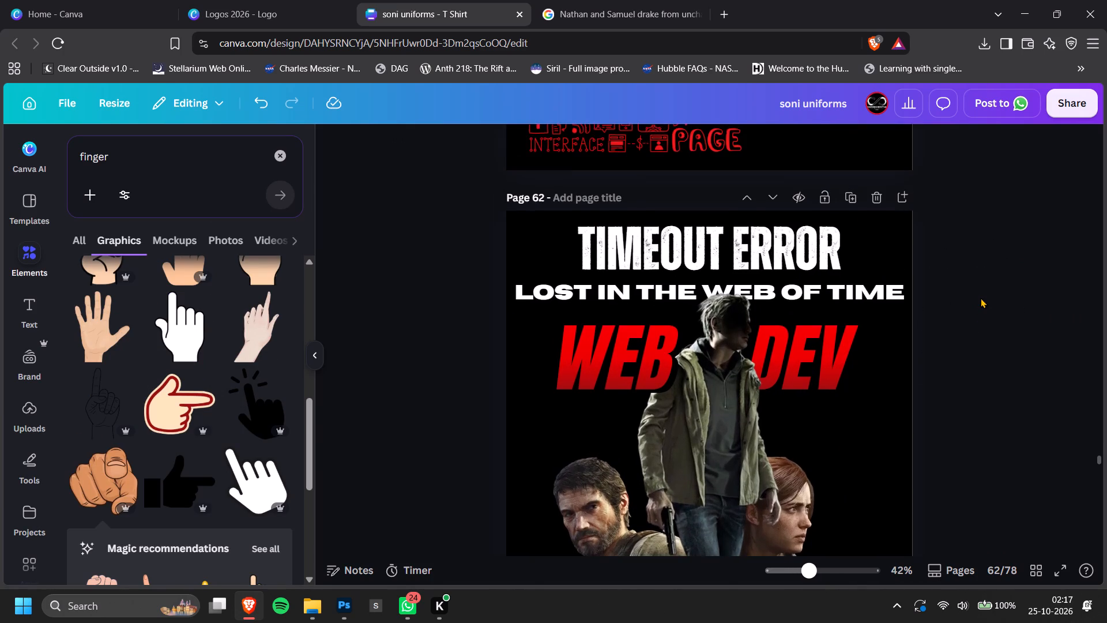
scroll(981, 298, "down", 1, "ctrl")
scroll(981, 298, "down", 2)
scroll(992, 337, "down", 2, "ctrl")
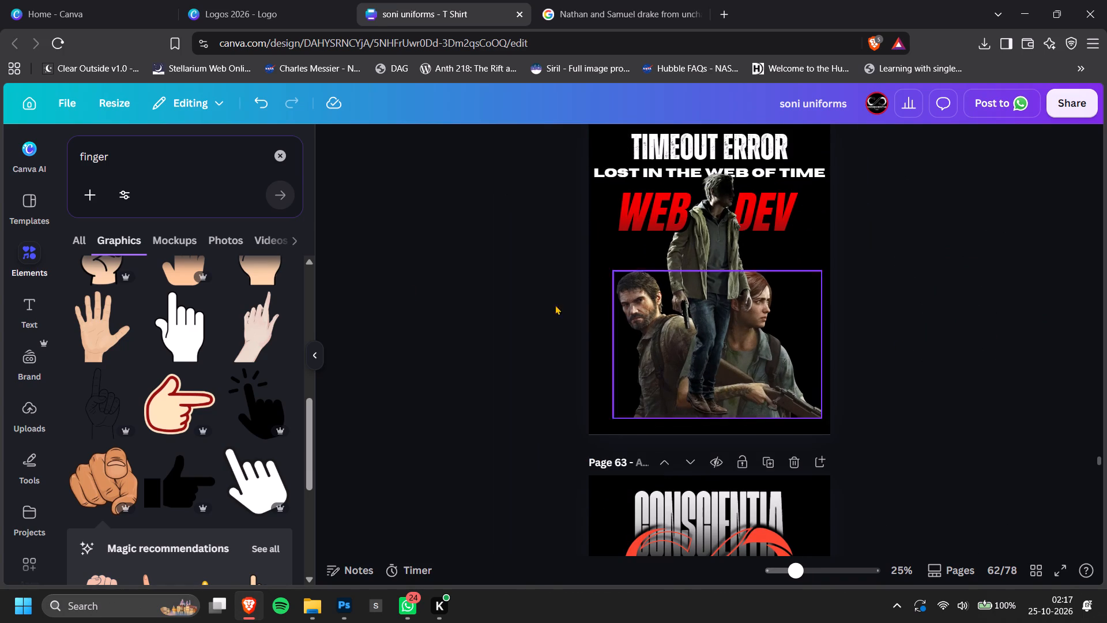
Search the graphic elements for "web" in place of the current search term.
double_click(208, 145)
double_click(171, 155)
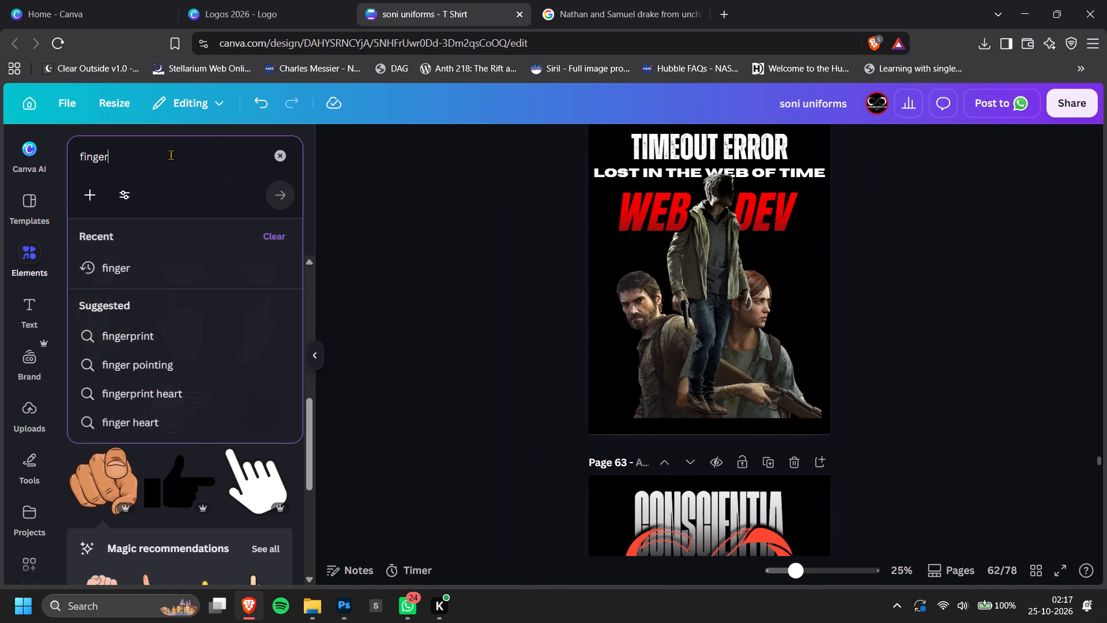
type("web")
key("Return")
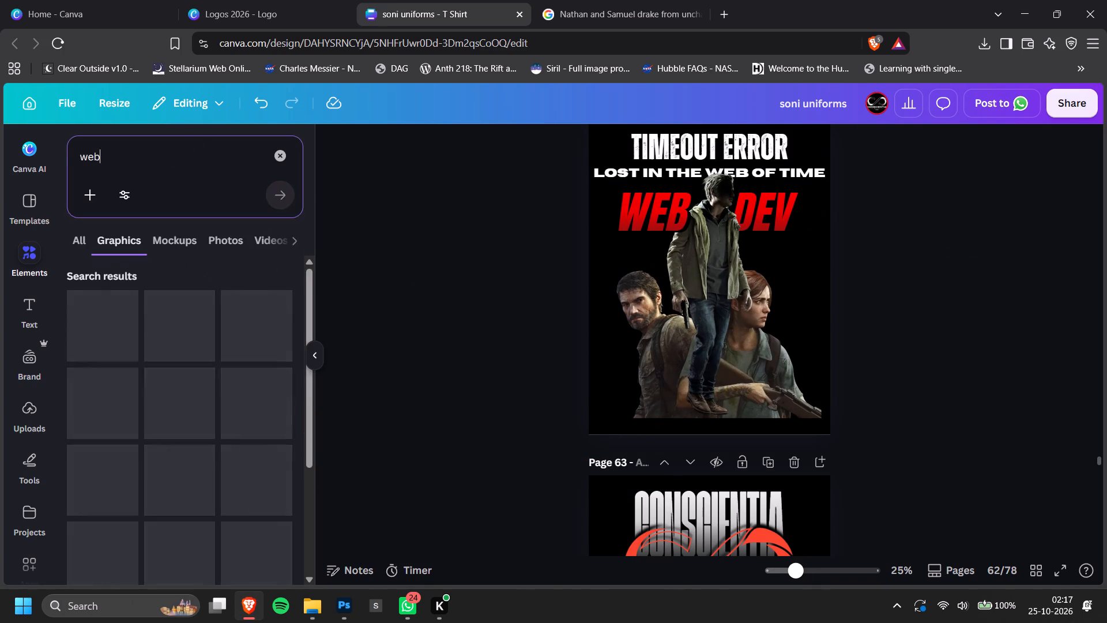
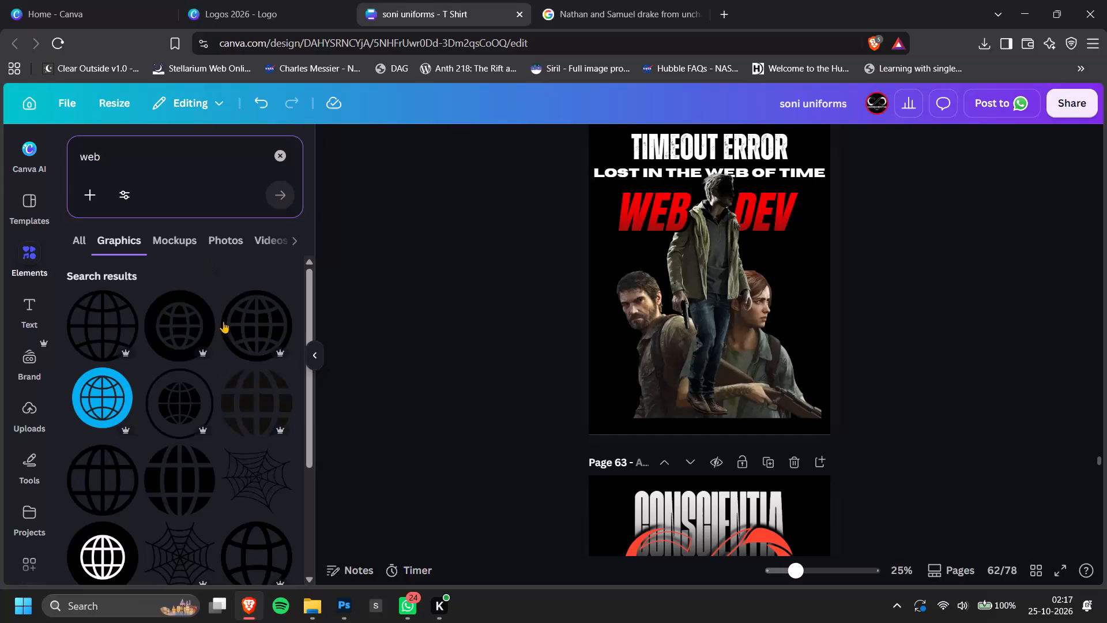
Find the orange spider web among the web graphics, add it to page 62 and position it over the standing man's head.
scroll(210, 438, "down", 2)
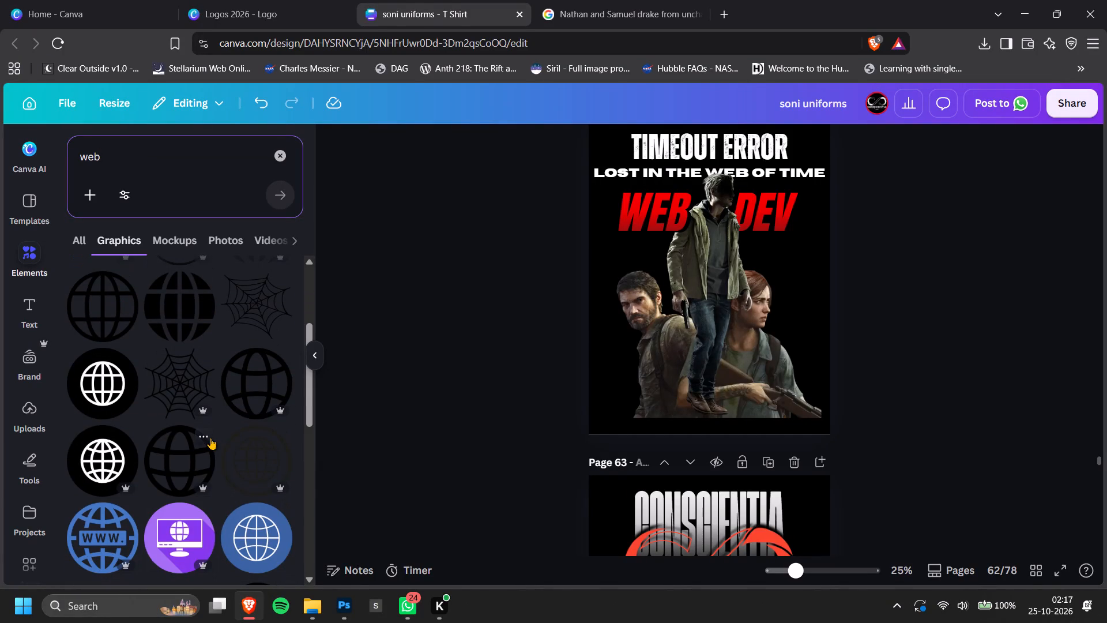
scroll(242, 452, "down", 1)
scroll(243, 452, "up", 2)
scroll(256, 473, "down", 2)
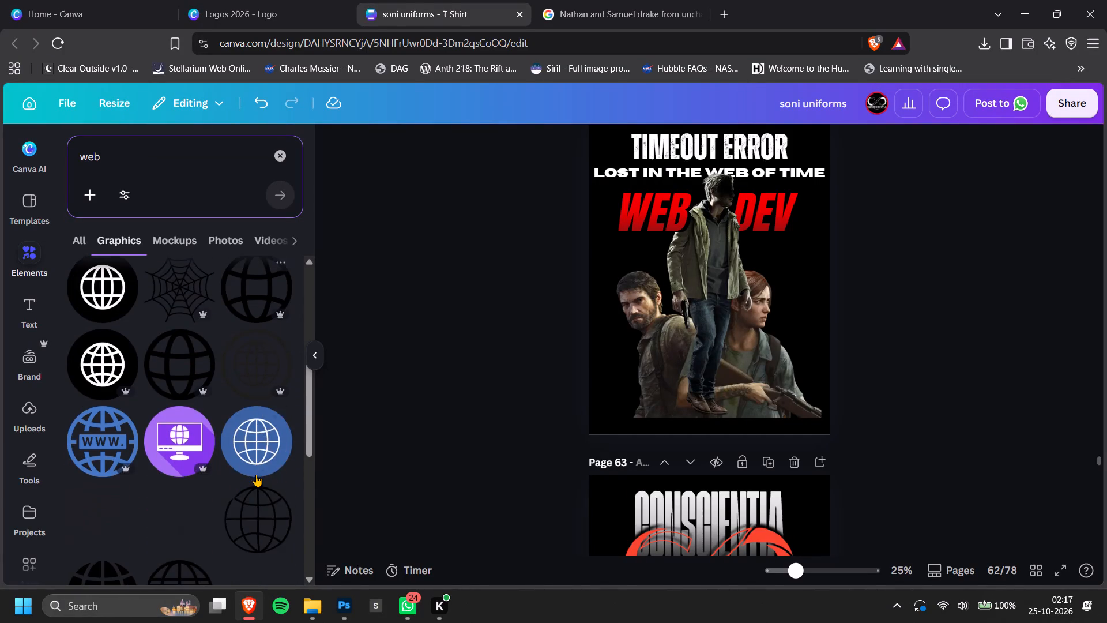
scroll(256, 475, "down", 5)
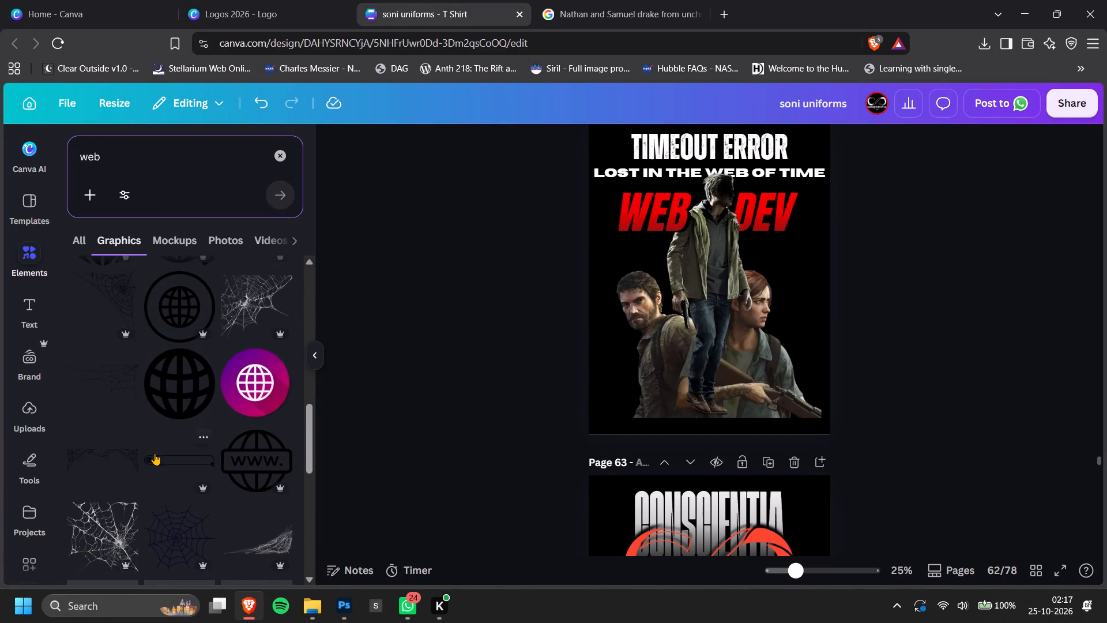
scroll(154, 436, "down", 3)
scroll(166, 429, "up", 1)
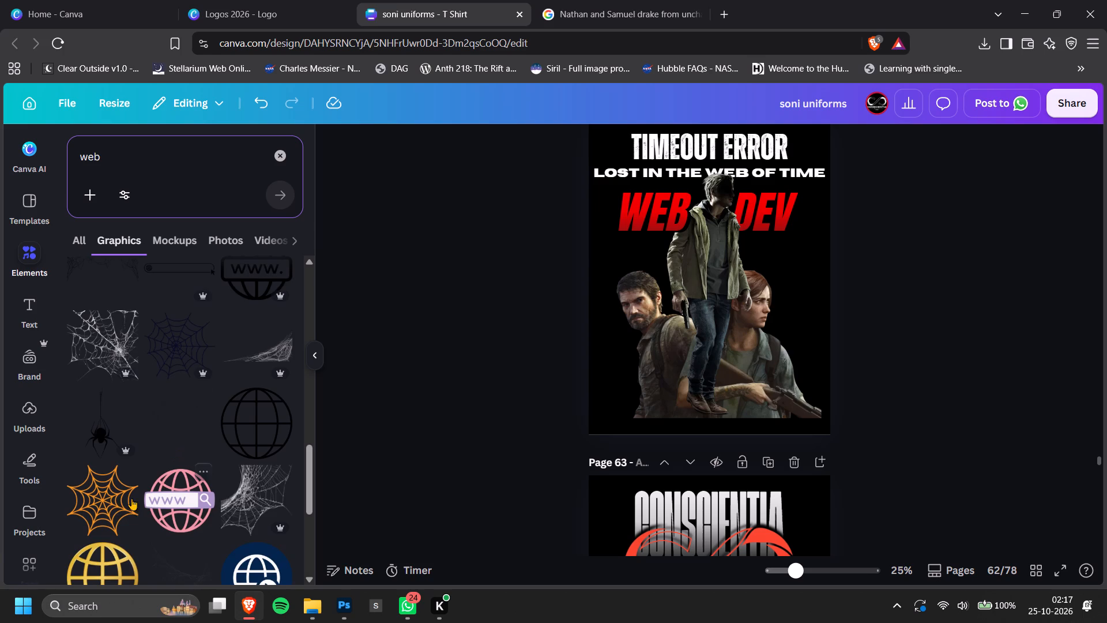
scroll(111, 498, "down", 2)
scroll(119, 411, "down", 5)
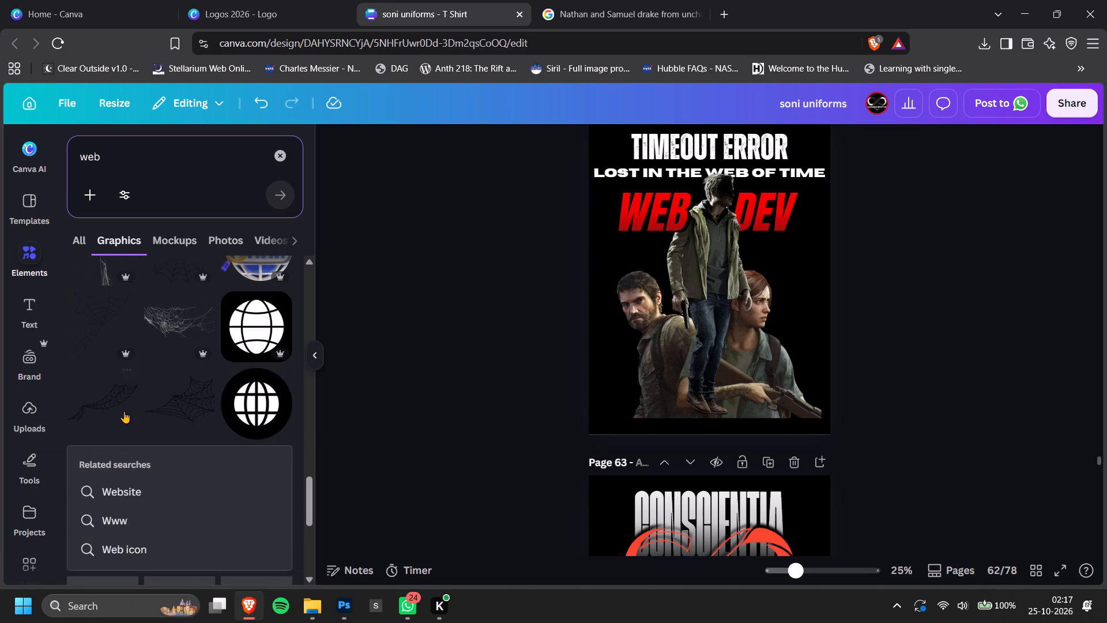
scroll(171, 456, "up", 4)
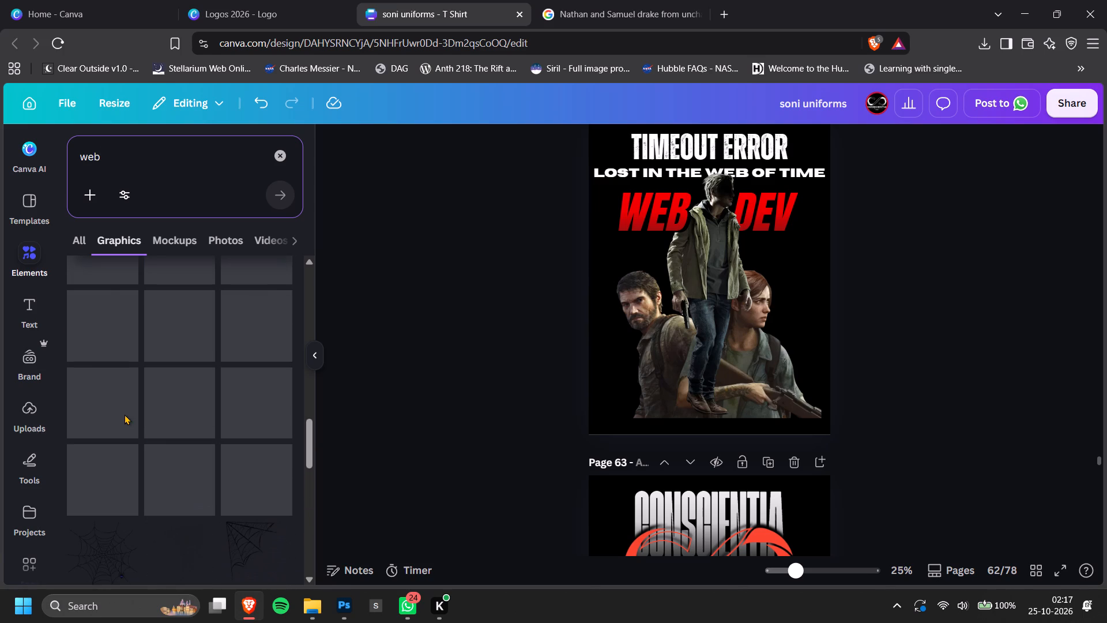
left_click(100, 315)
left_click_drag(752, 276, 744, 261)
scroll(745, 261, "up", 1)
left_click_drag(694, 348, 711, 284)
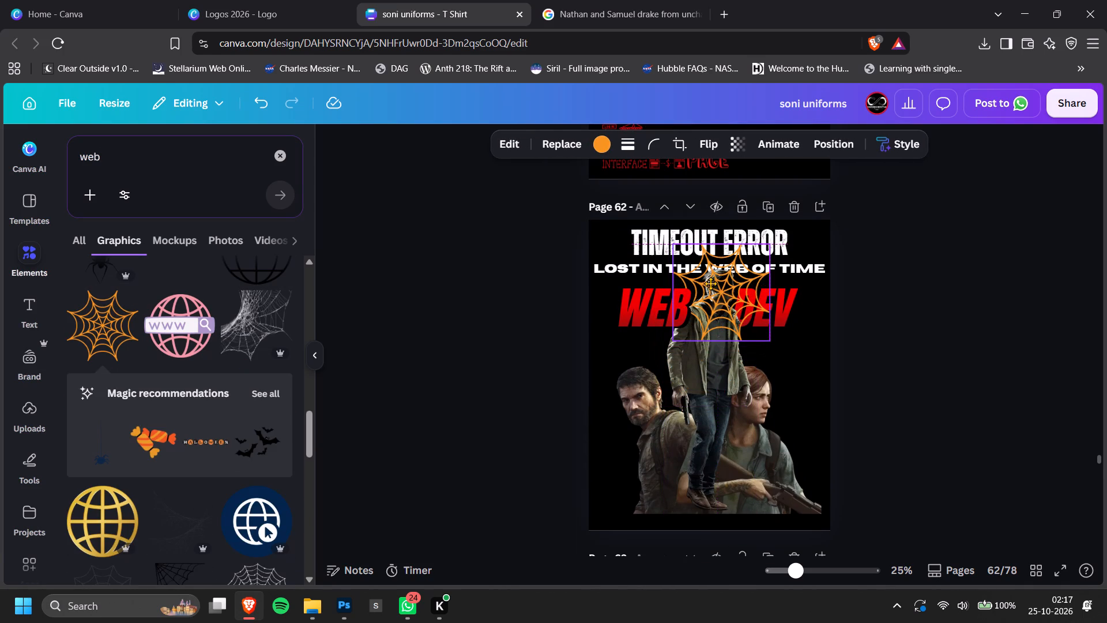
left_click_drag(711, 284, 711, 281)
Send the orange spider web backward behind the standing man, the headline, the subtitle and the WEB and DEV text.
key("ctrl+bracketleft")
key("ctrl+bracketleft")
key("ctrl+bracketleft")
key("ctrl+bracketleft")
key("ctrl+bracketleft")
key("ctrl+bracketleft")
key("ctrl+bracketleft")
key("ctrl+bracketleft")
key("ctrl+bracketleft")
key("ctrl+bracketleft")
key("ctrl+bracketleft")
key("ctrl+bracketleft")
key("ctrl+bracketleft")
key("ctrl+bracketleft")
key("ctrl+bracketleft")
key("ctrl+bracketleft")
key("ctrl+bracketleft")
key("ctrl+bracketleft")
key("ctrl+bracketleft")
key("ctrl+bracketleft")
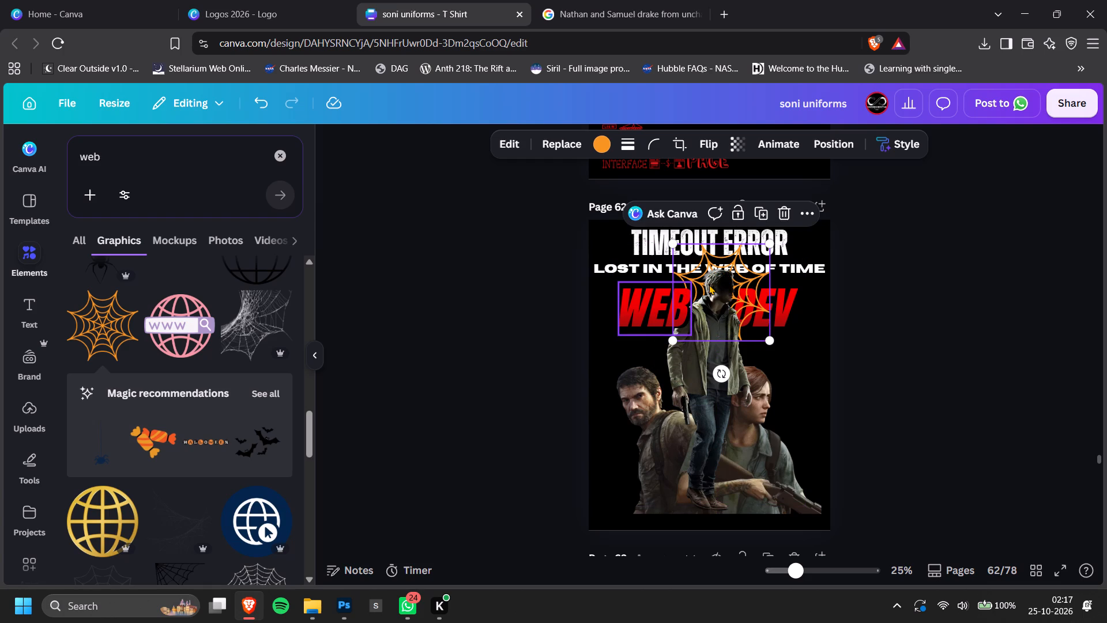
double_click(969, 298)
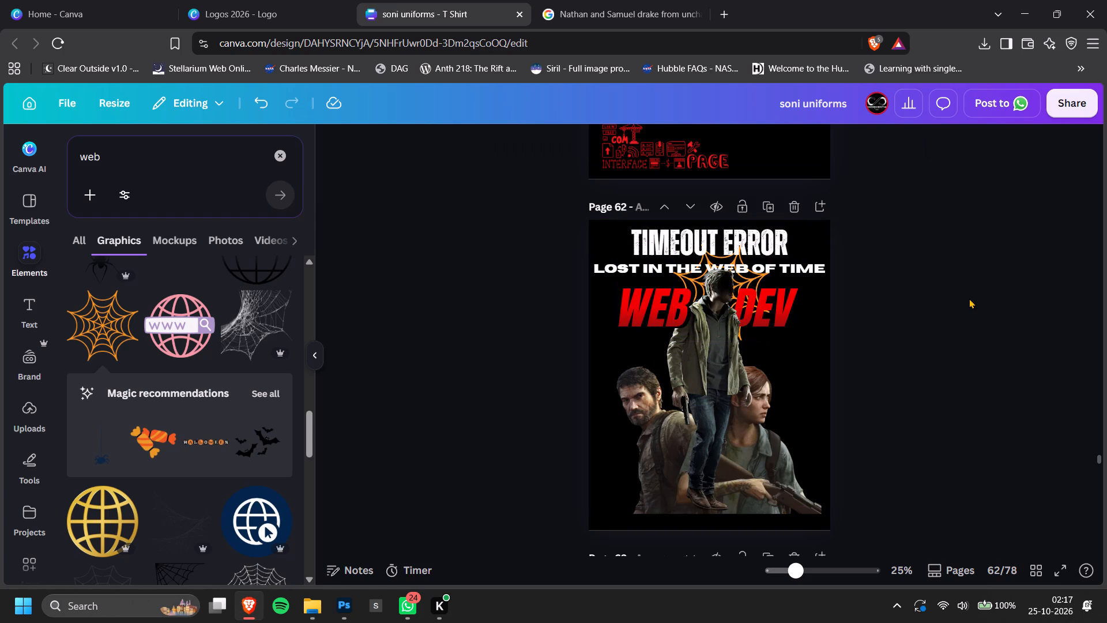
Select the orange spider web from the page's layers and apply an Outline shadow to it.
scroll(969, 298, "up", 3, "ctrl")
key("super+grave")
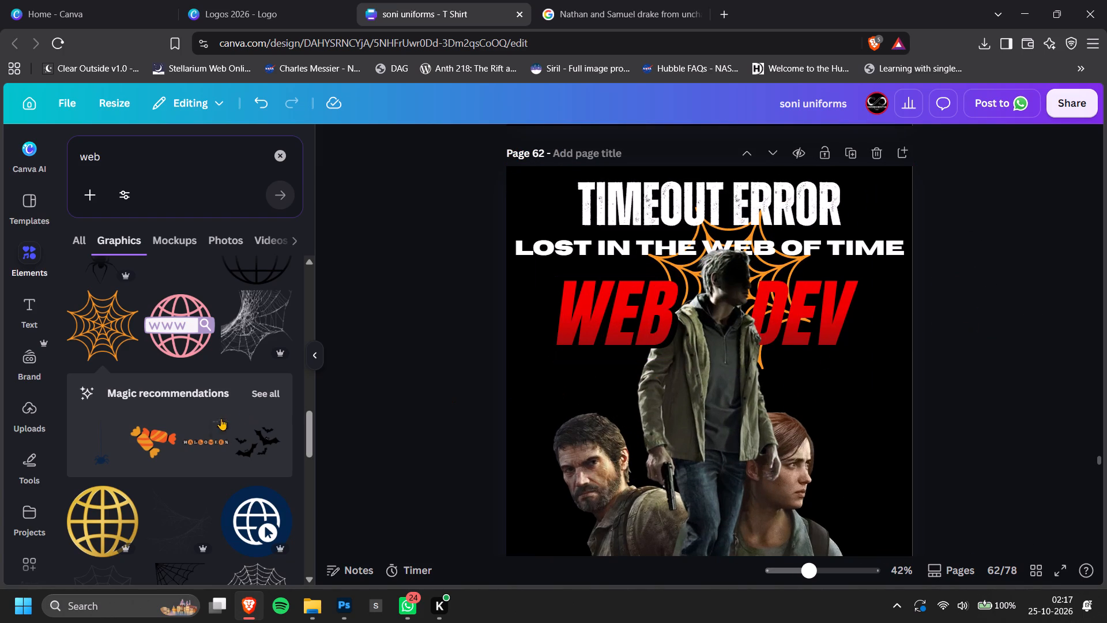
key("alt+grave")
scroll(178, 421, "down", 4)
left_click(371, 354)
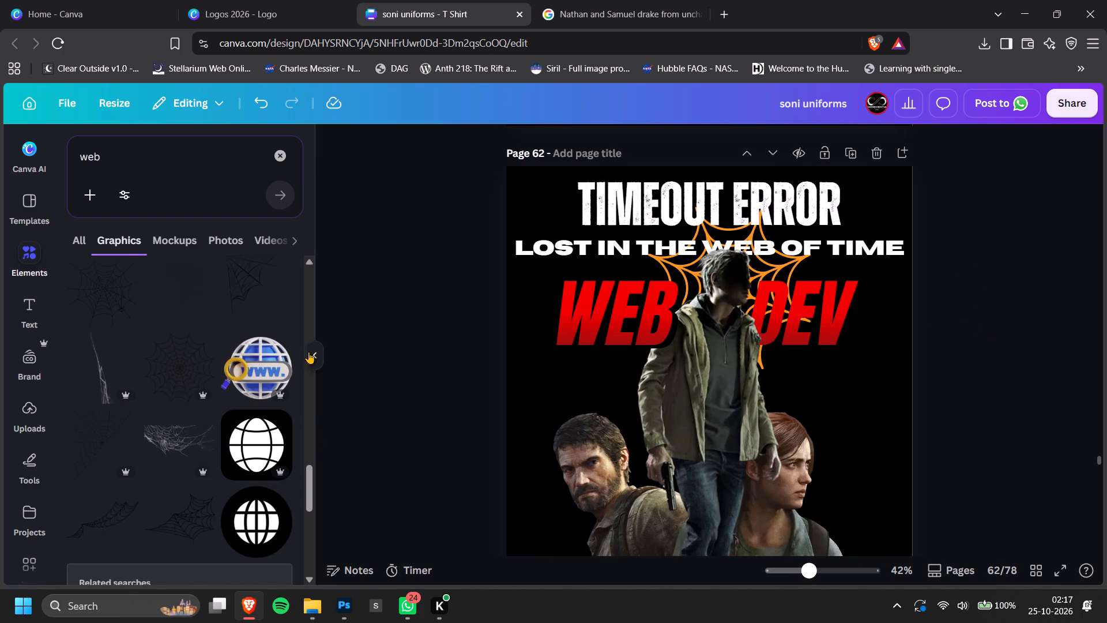
left_click(311, 351)
key("alt+1")
scroll(159, 341, "down", 7)
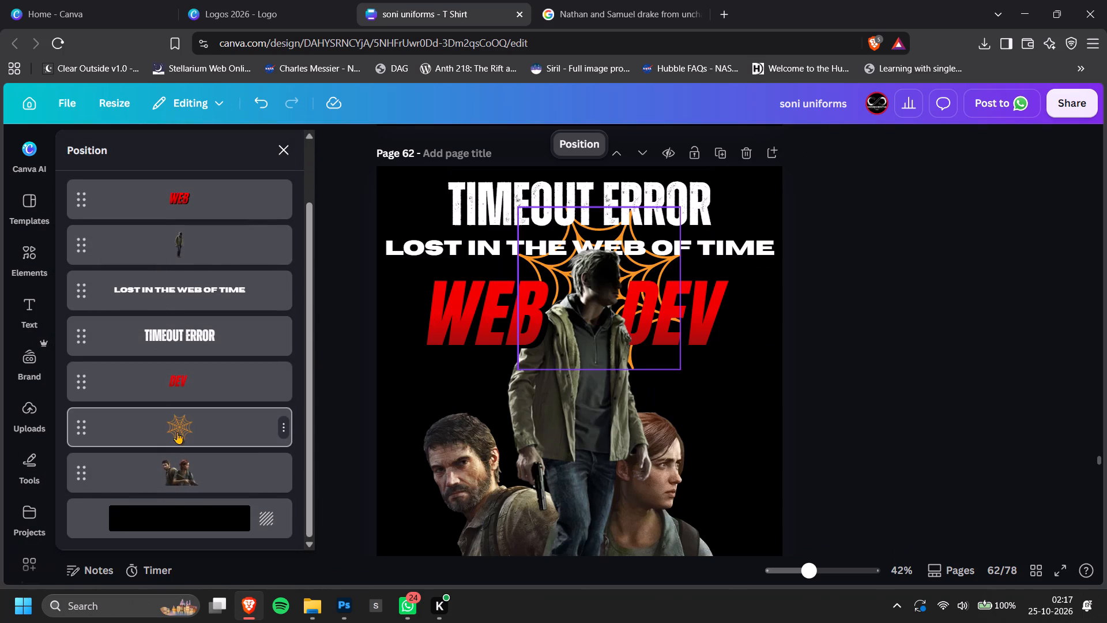
left_click(178, 431)
left_click(375, 135)
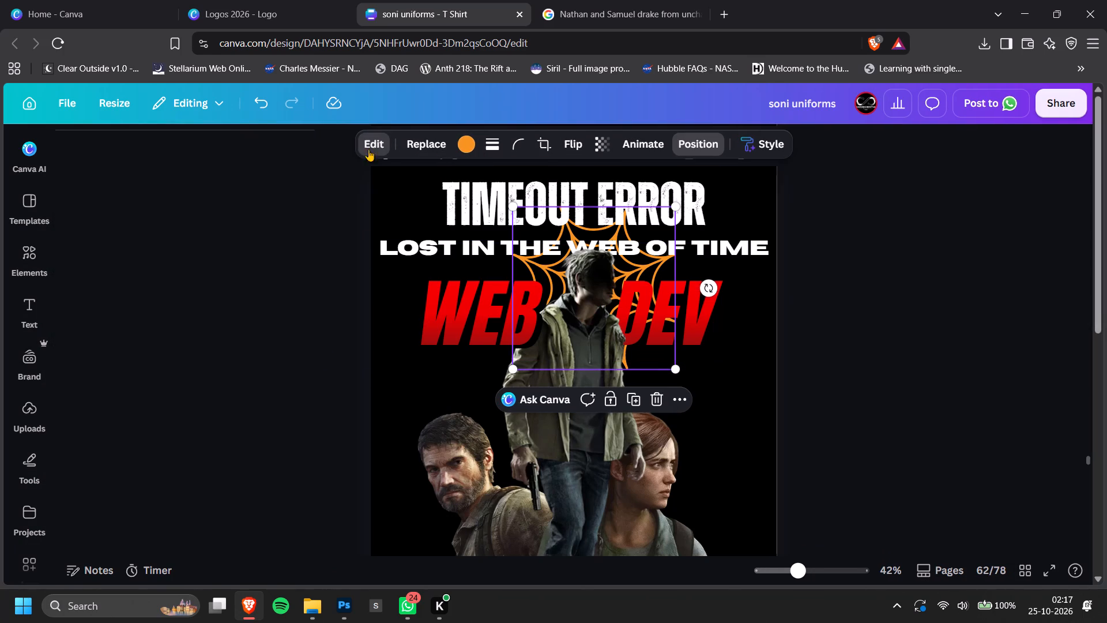
scroll(151, 360, "down", 4)
scroll(224, 514, "down", 3)
left_click(269, 486)
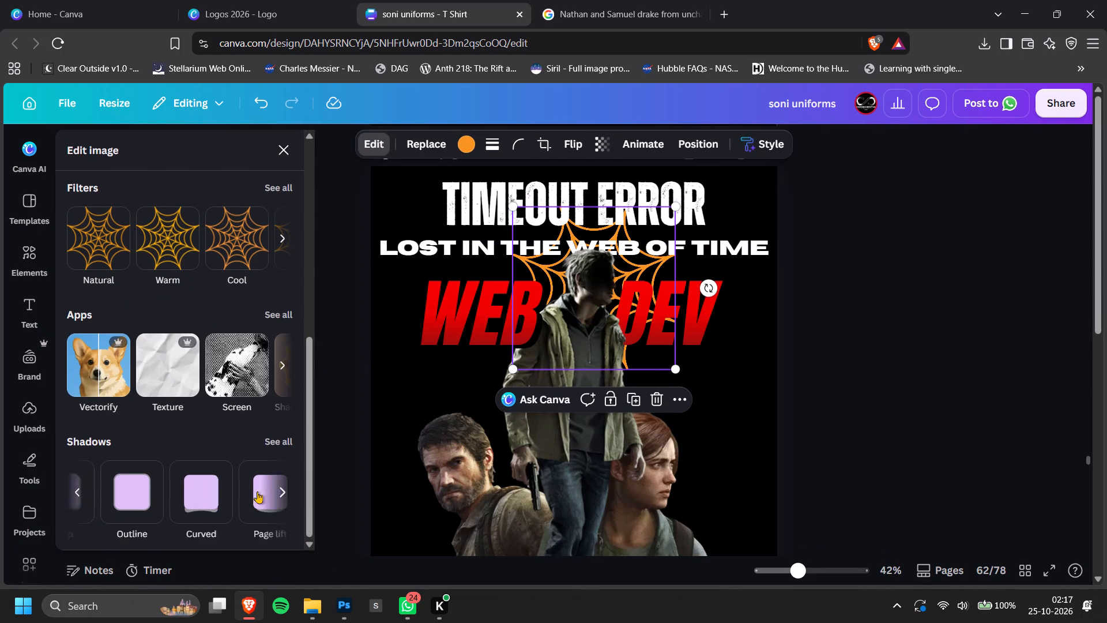
left_click(142, 497)
left_click(130, 498)
left_click(129, 498)
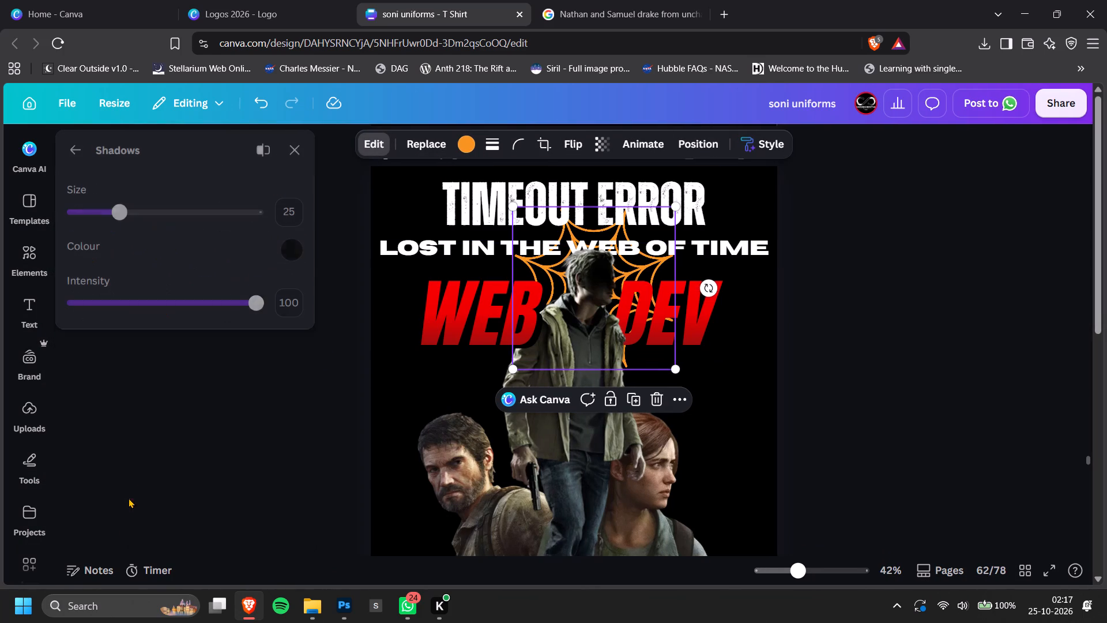
Match the spider web's outline shadow to its orange, #F7941E, and set the shadow size to 8.
scroll(680, 273, "up", 4, "ctrl")
left_click(288, 288)
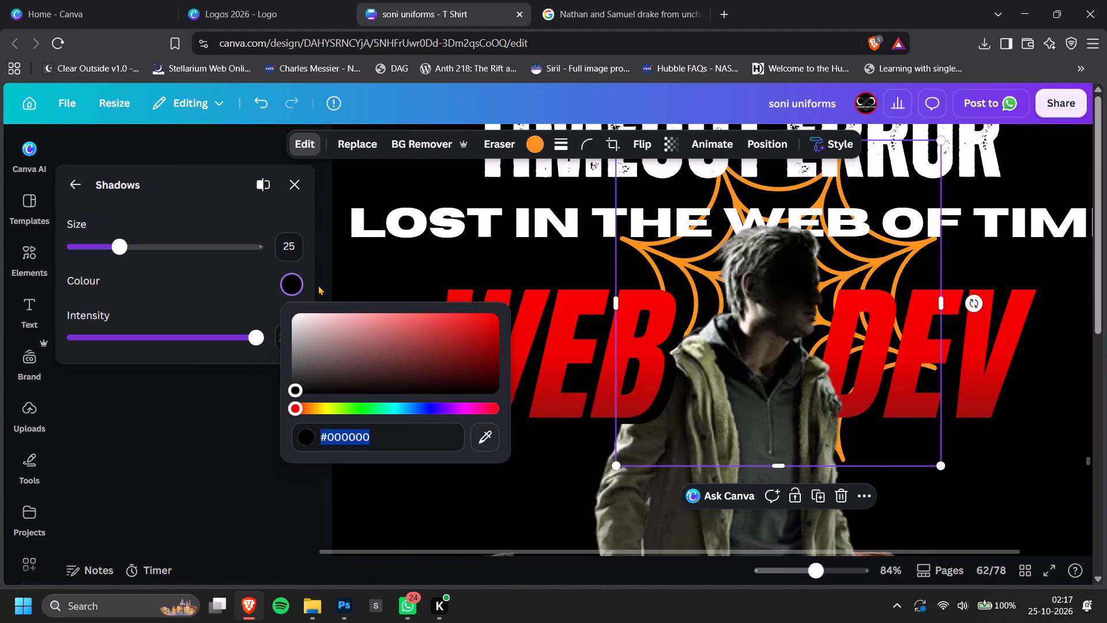
left_click(486, 430)
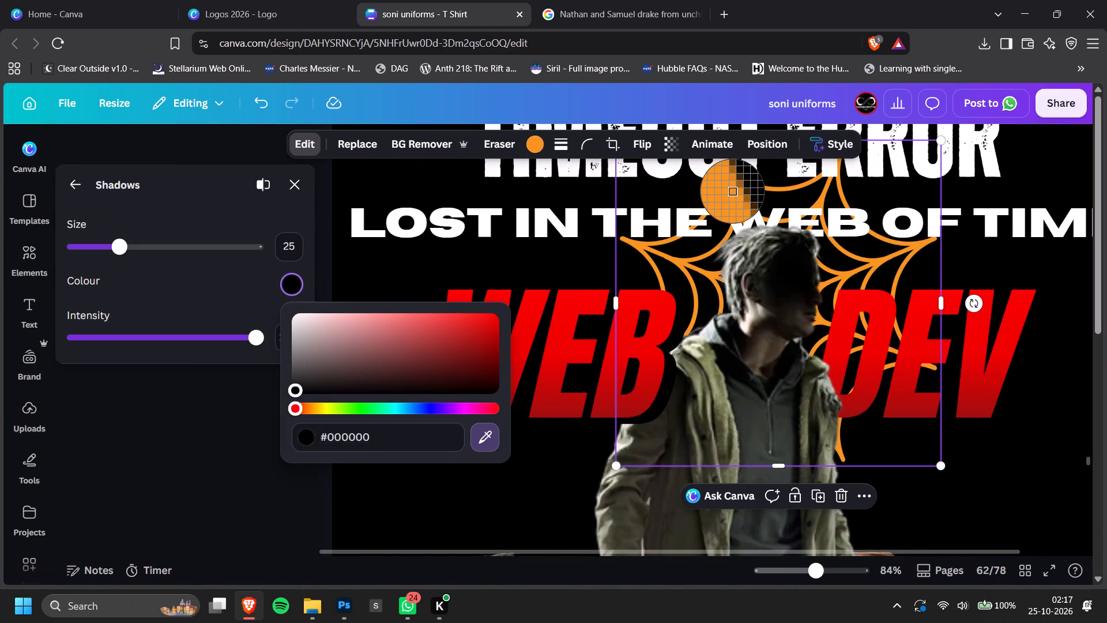
left_click(728, 183)
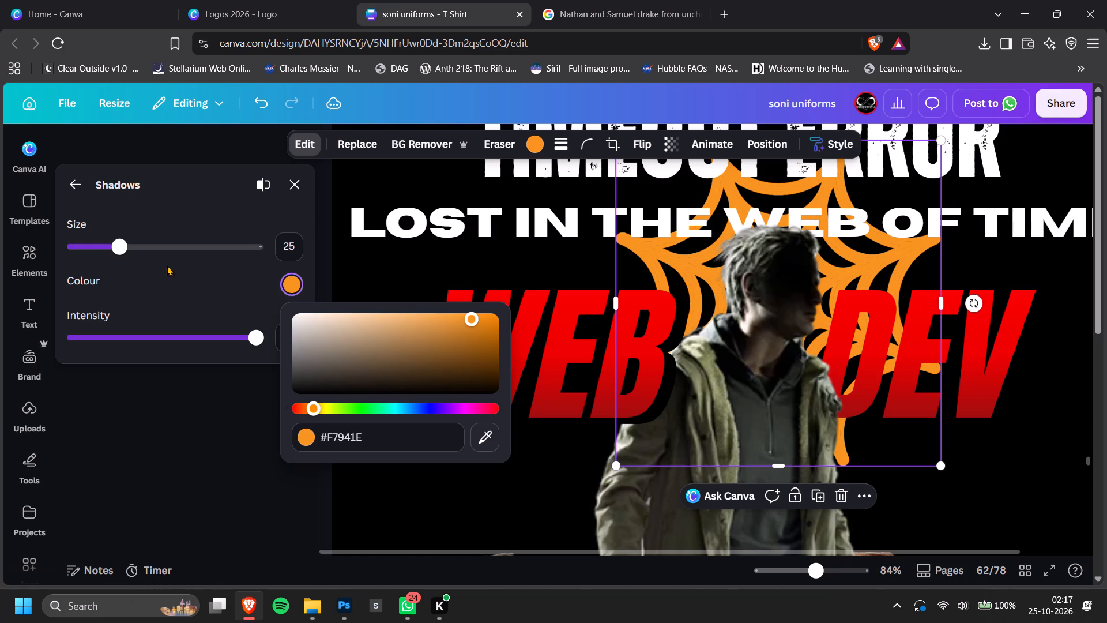
left_click_drag(124, 244, 88, 242)
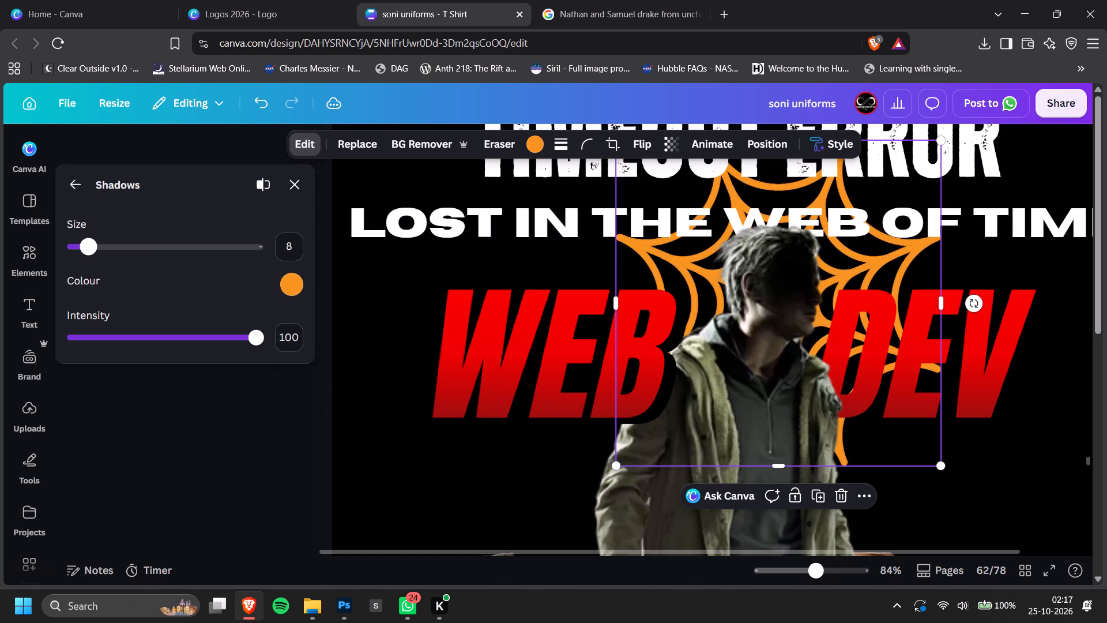
left_click_drag(88, 242, 87, 242)
scroll(908, 302, "down", 3, "ctrl")
double_click(970, 292)
scroll(970, 292, "down", 1, "ctrl")
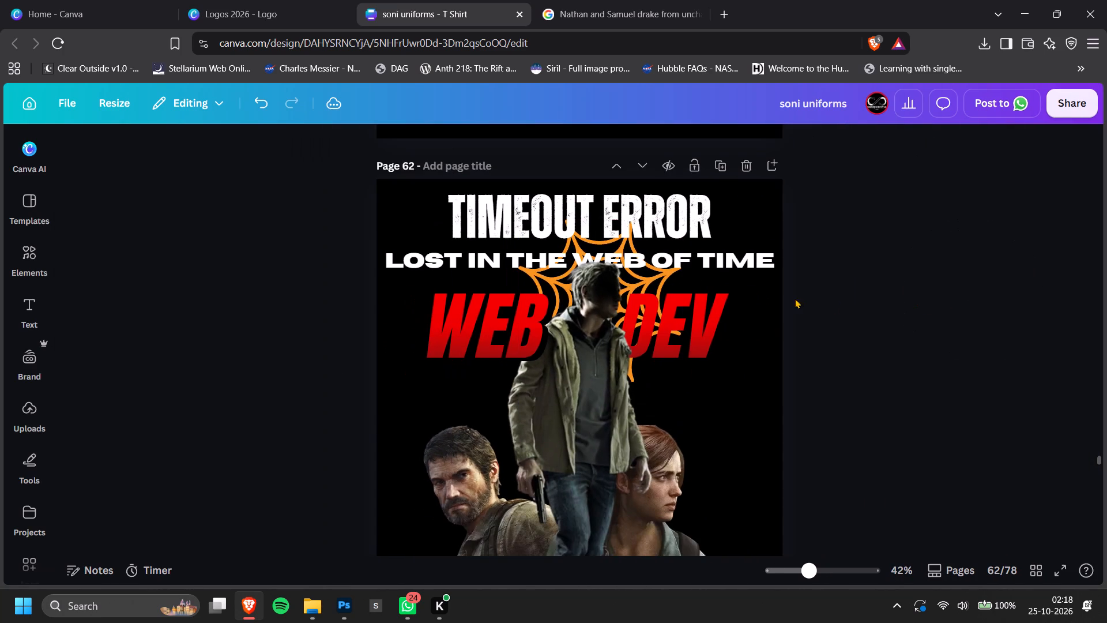
Apply a Drop effect to the LOST IN THE WEB OF TIME subtitle with blur 0 and transparency 100.
scroll(737, 290, "up", 2, "ctrl")
left_click(687, 254)
left_click(755, 251)
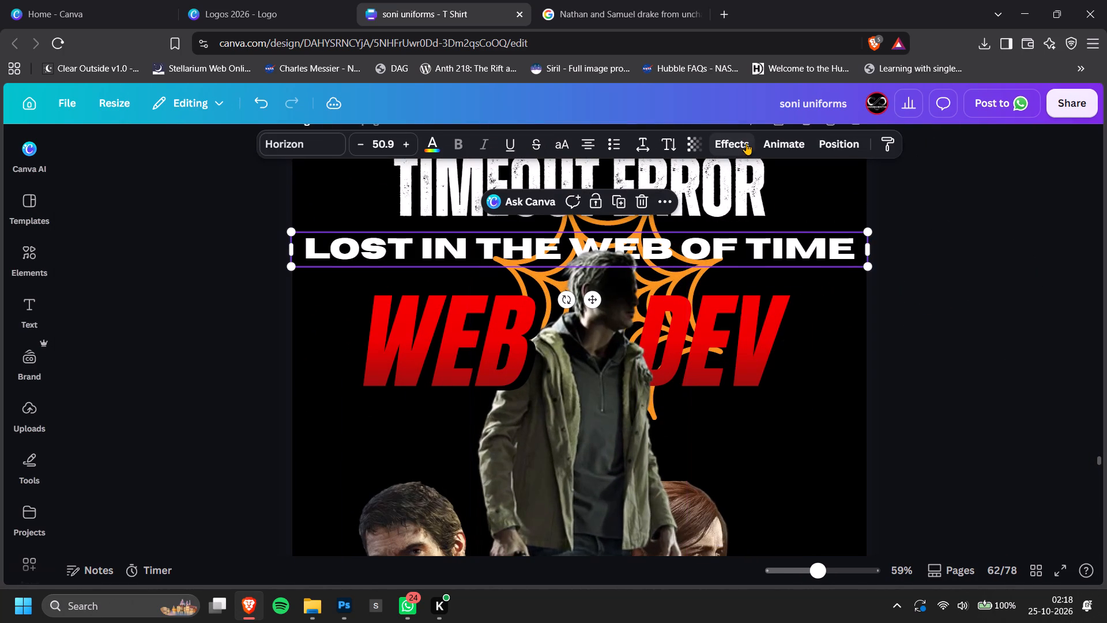
left_click(746, 143)
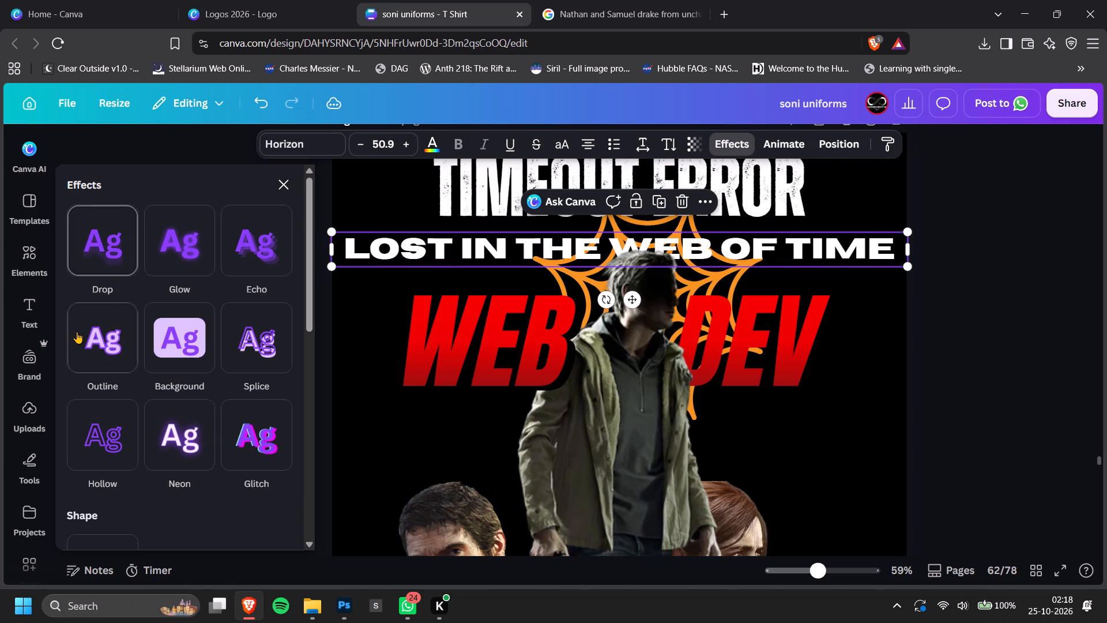
left_click(77, 332)
left_click(127, 250)
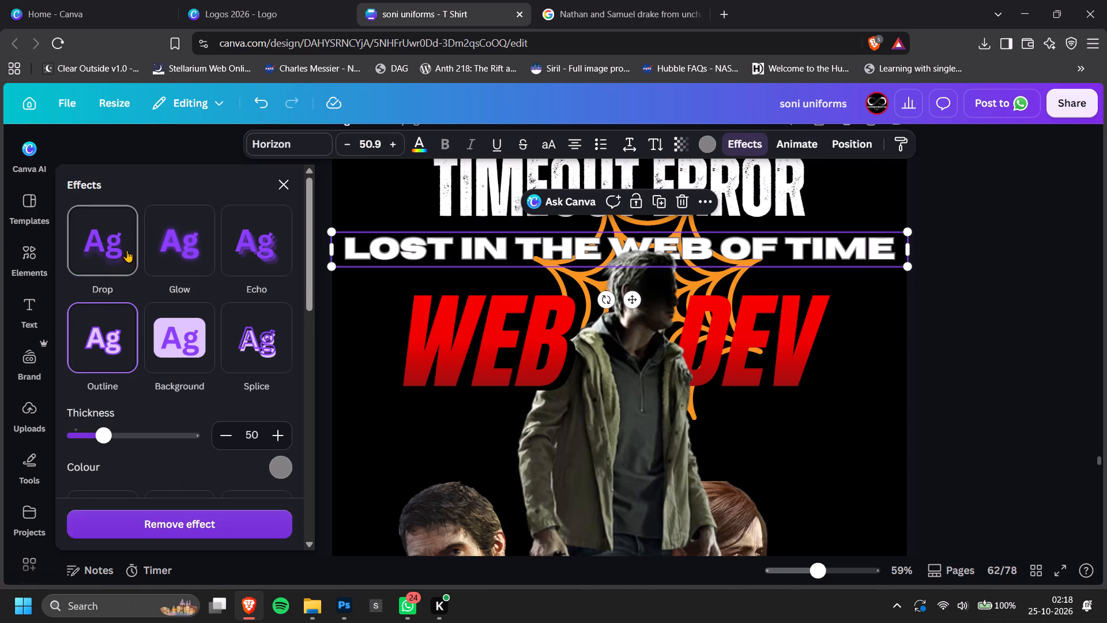
left_click_drag(86, 433, 12, 431)
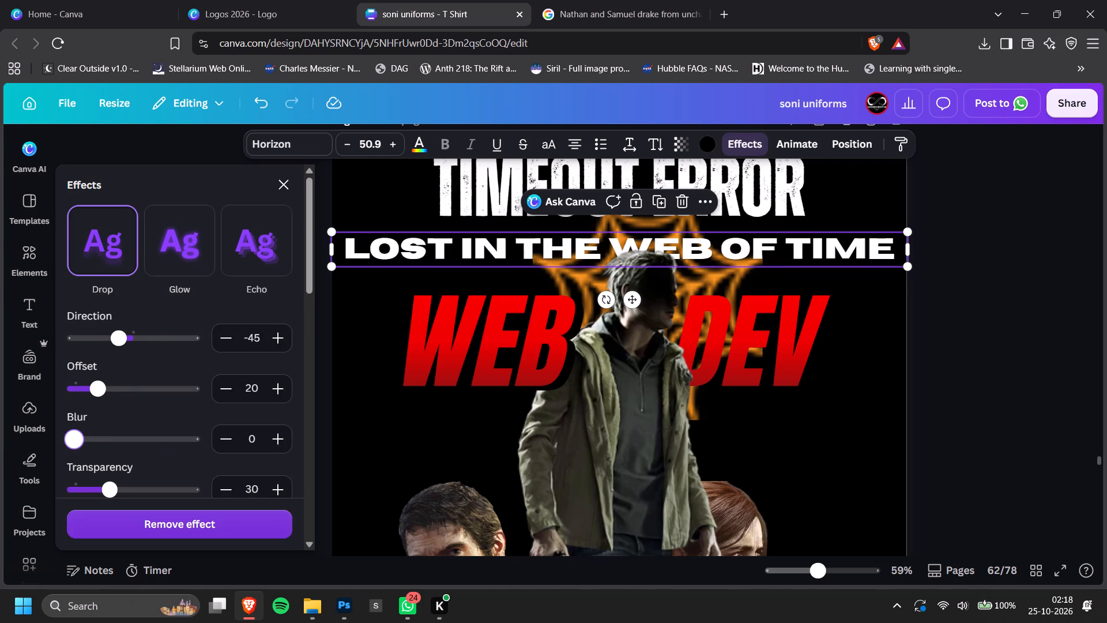
left_click_drag(12, 431, 0, 436)
left_click_drag(116, 492, 420, 502)
Set the subtitle's drop shadow colour to black.
scroll(174, 427, "down", 2)
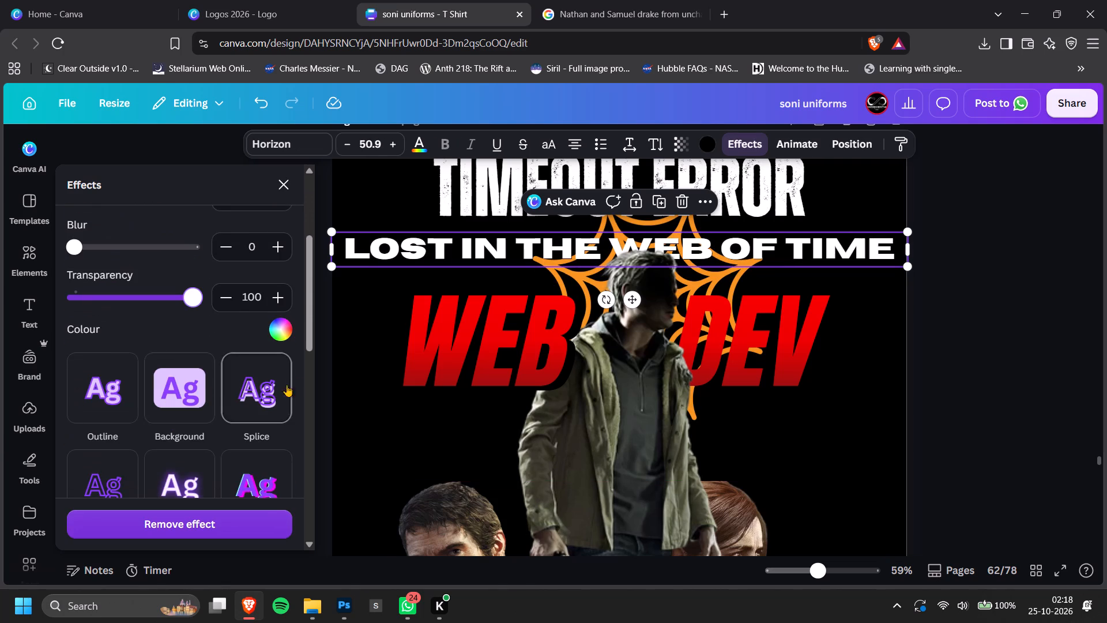
left_click(291, 322)
scroll(168, 421, "down", 1)
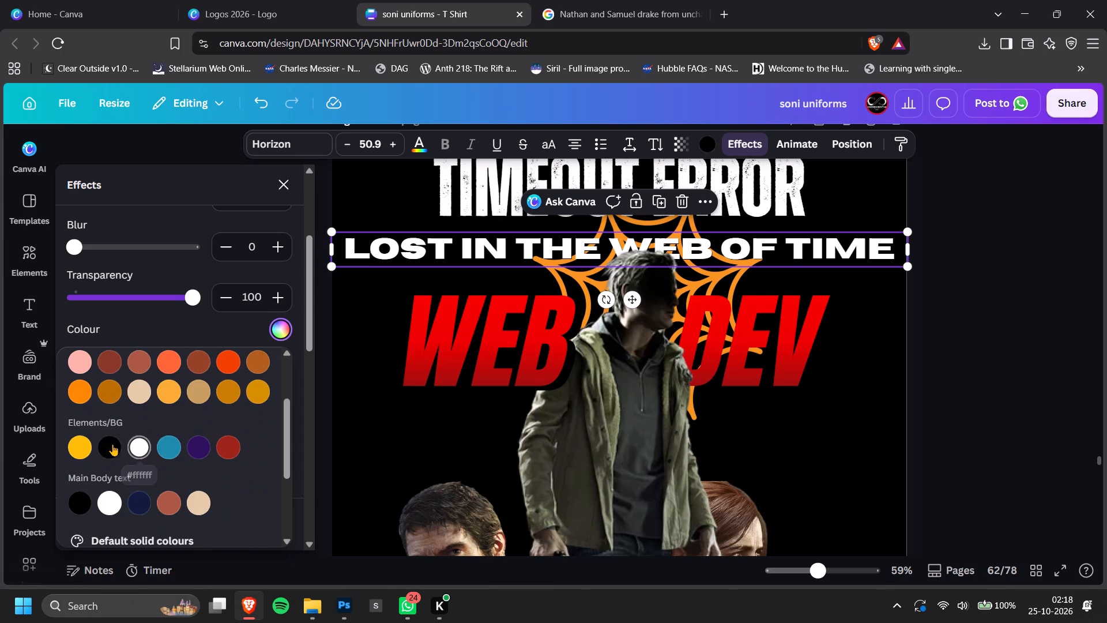
left_click(112, 444)
scroll(187, 385, "up", 1)
left_click(198, 231)
scroll(187, 234, "up", 1)
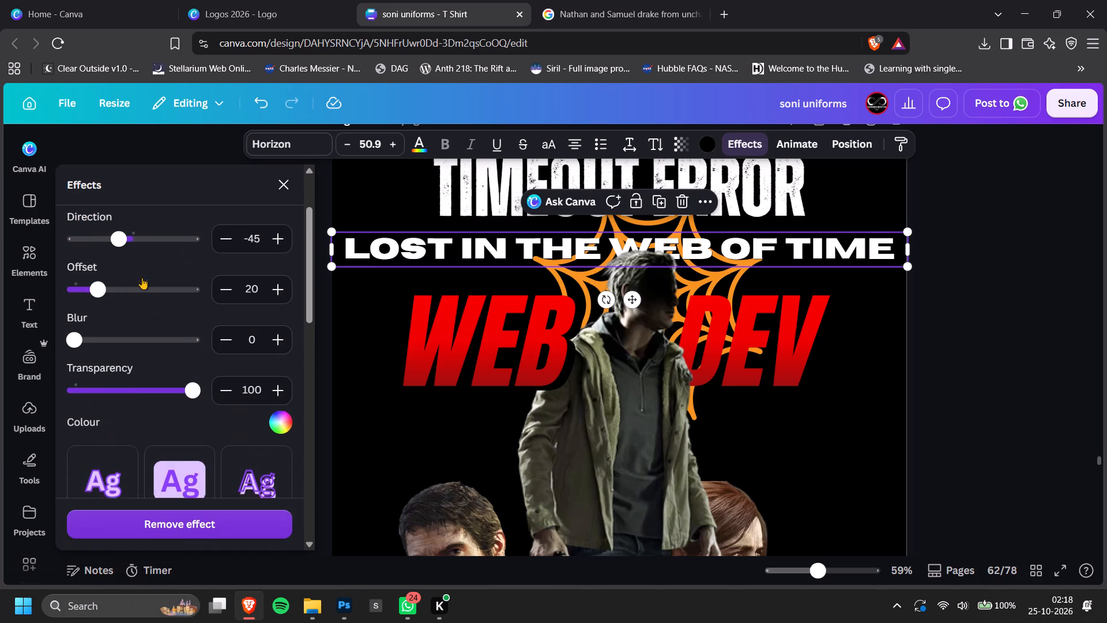
Set the subtitle's drop shadow direction to 53 and its offset to 100.
left_click_drag(118, 245, 153, 246)
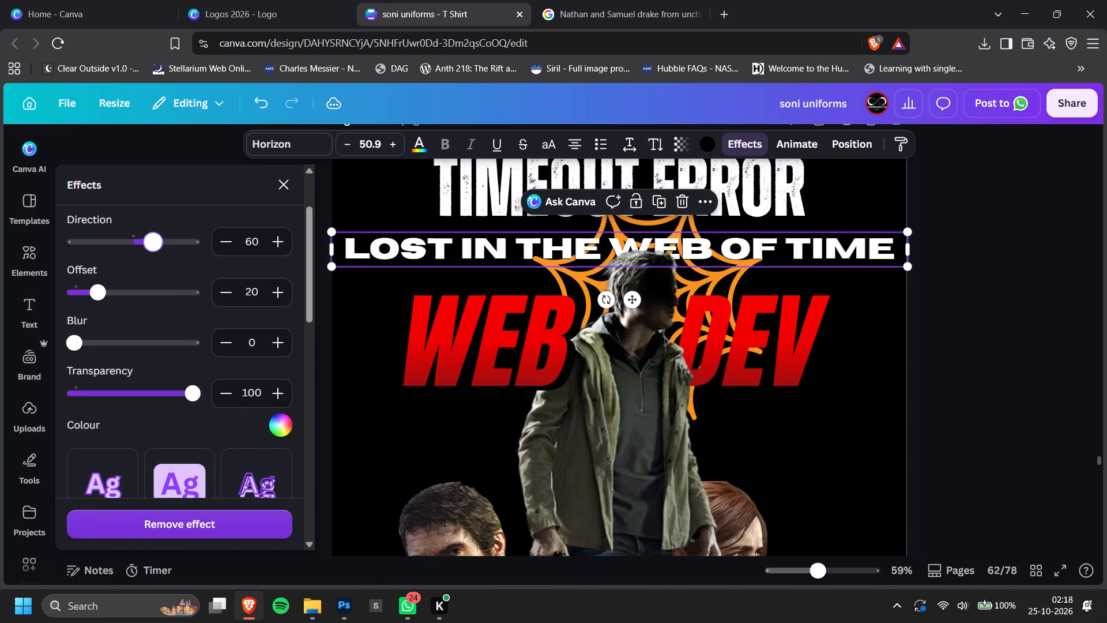
left_click_drag(153, 246, 187, 248)
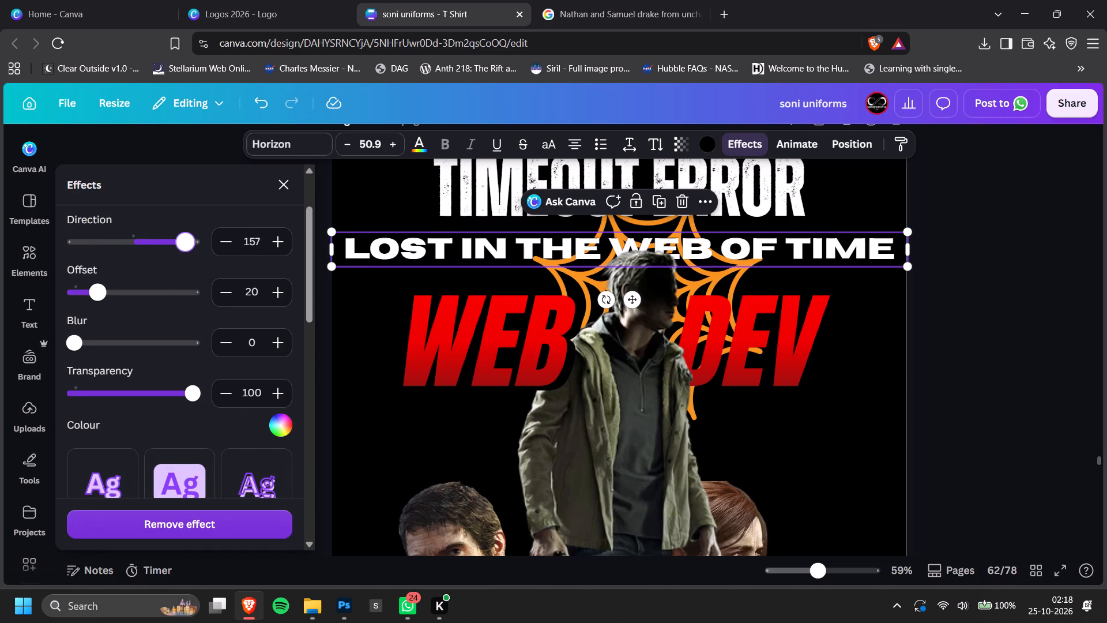
left_click_drag(106, 290, 180, 297)
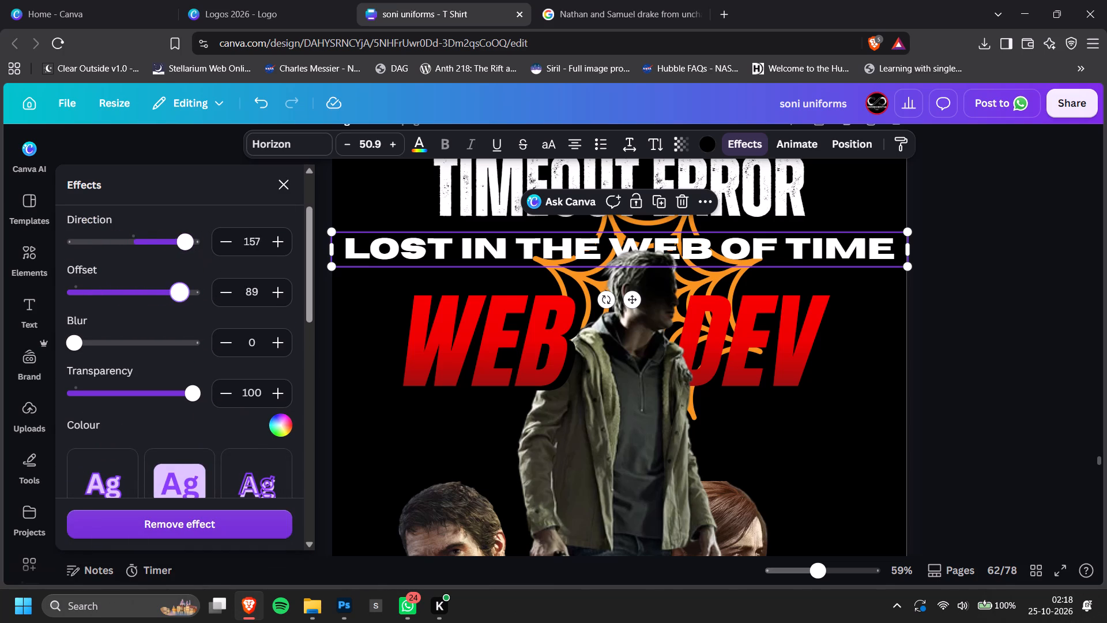
left_click_drag(164, 237, 145, 240)
left_click_drag(174, 288, 235, 285)
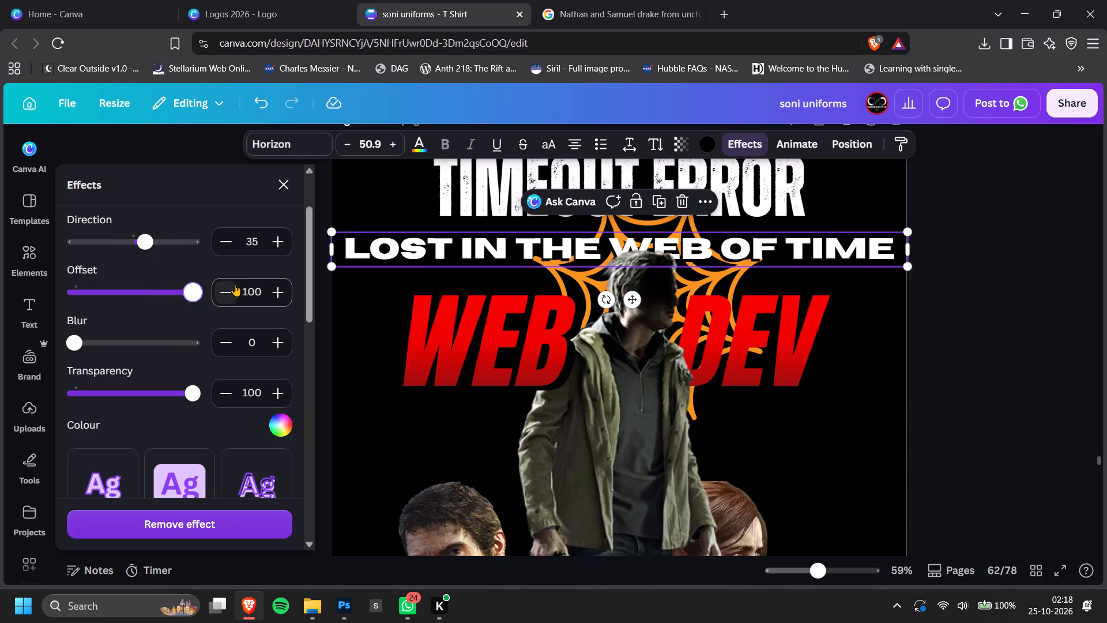
left_click_drag(141, 239, 163, 239)
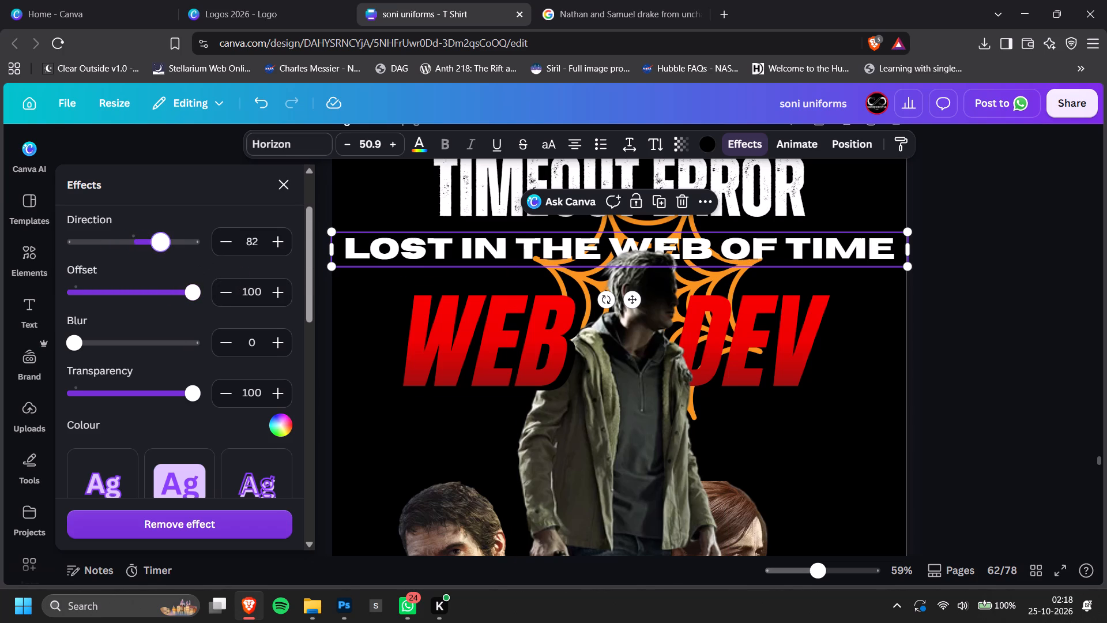
left_click_drag(163, 239, 152, 237)
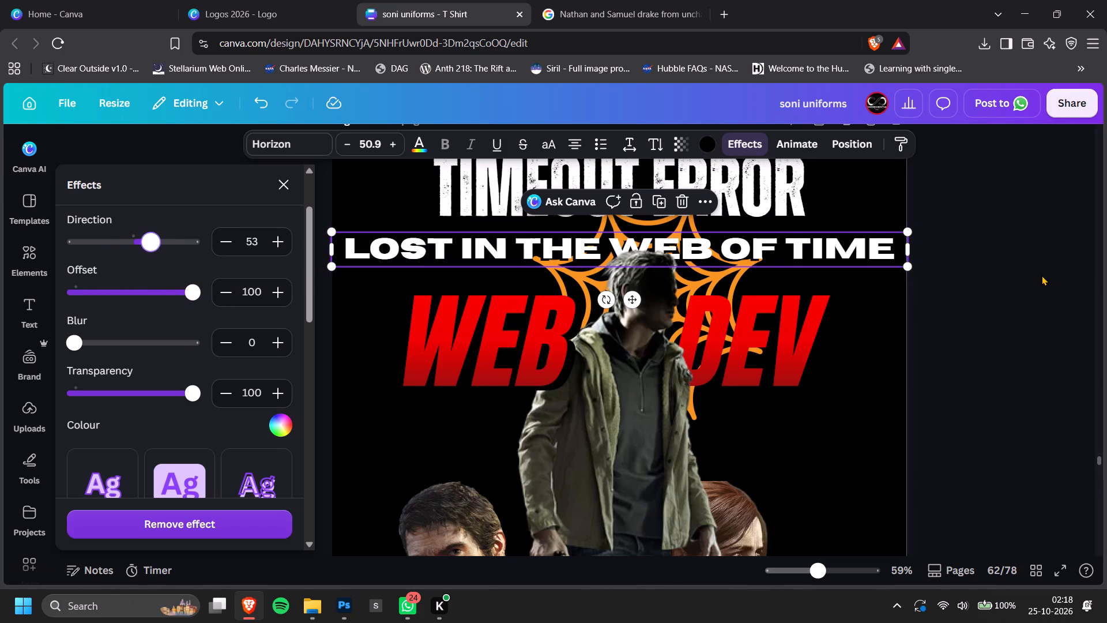
double_click(1042, 275)
scroll(984, 282, "down", 2, "ctrl")
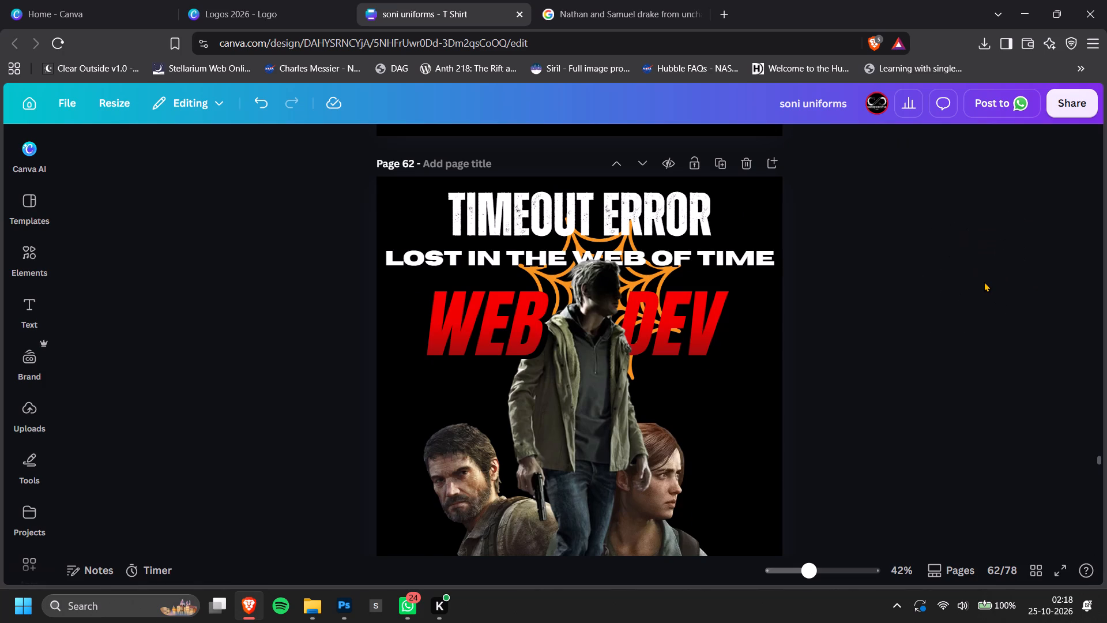
scroll(984, 282, "down", 2, "ctrl")
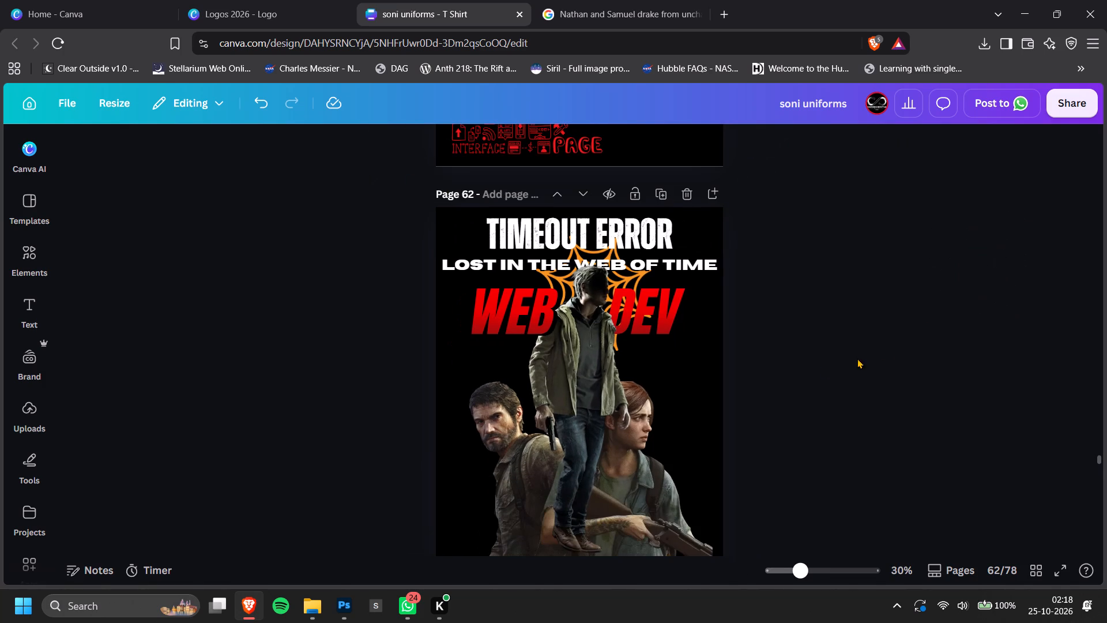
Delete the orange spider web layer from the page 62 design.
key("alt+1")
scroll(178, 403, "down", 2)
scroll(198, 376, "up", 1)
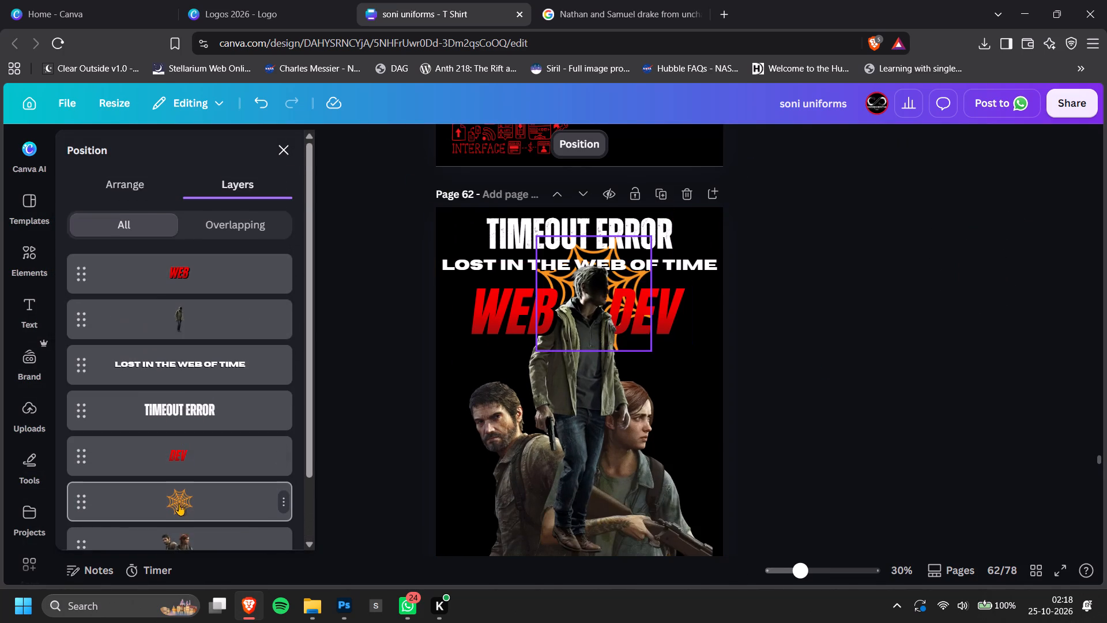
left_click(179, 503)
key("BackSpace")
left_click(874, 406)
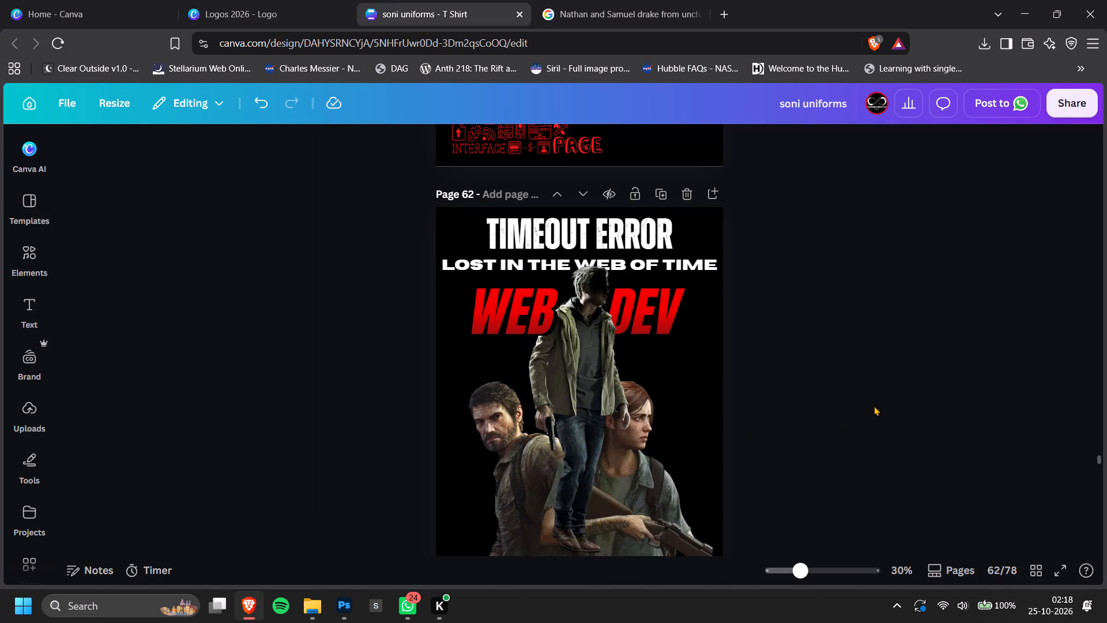
Undo the spider web deletion and the earlier page 62 edits, back to before the web was added.
key("ctrl+z")
key("ctrl+z")
key("ctrl+z")
key("ctrl+z")
key("ctrl+z")
key("ctrl+z")
key("ctrl+z")
key("ctrl+z")
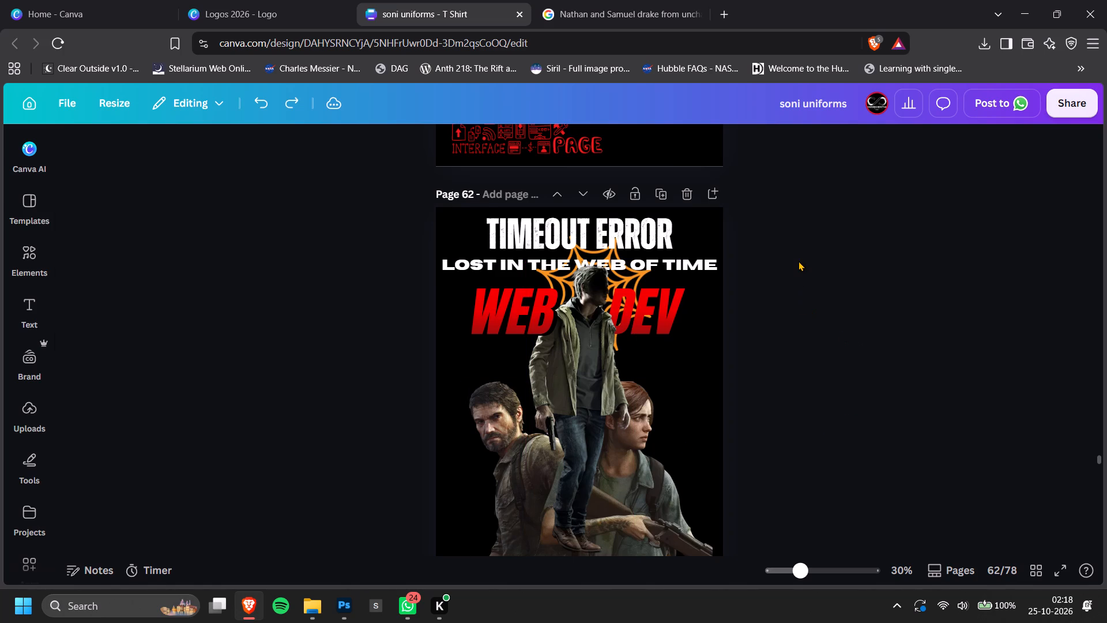
key("ctrl+z")
key("ctrl+z")
key("ctrl+z")
key("ctrl+z")
key("ctrl+z")
key("ctrl+z")
key("ctrl+z")
key("ctrl+z")
key("ctrl+z")
key("ctrl+z")
key("ctrl+z")
key("ctrl+z")
key("ctrl+z")
key("ctrl+z")
key("ctrl+z")
key("ctrl+z")
key("ctrl+z")
key("ctrl+z")
key("ctrl+z")
key("ctrl+z")
key("ctrl+z")
key("ctrl+z")
key("ctrl+z")
key("ctrl+z")
key("ctrl+z")
key("ctrl+z")
key("ctrl+z")
key("ctrl+z")
key("ctrl+z")
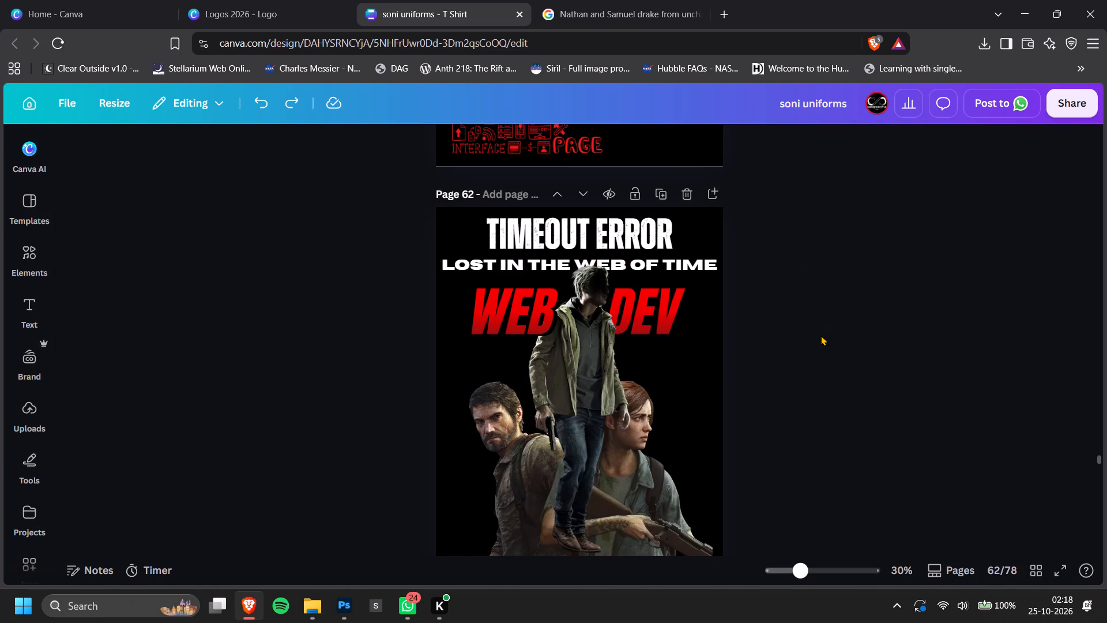
Redo the undone page 62 edits up to the placement of the orange spider web over the standing man.
key("ctrl+shift+z")
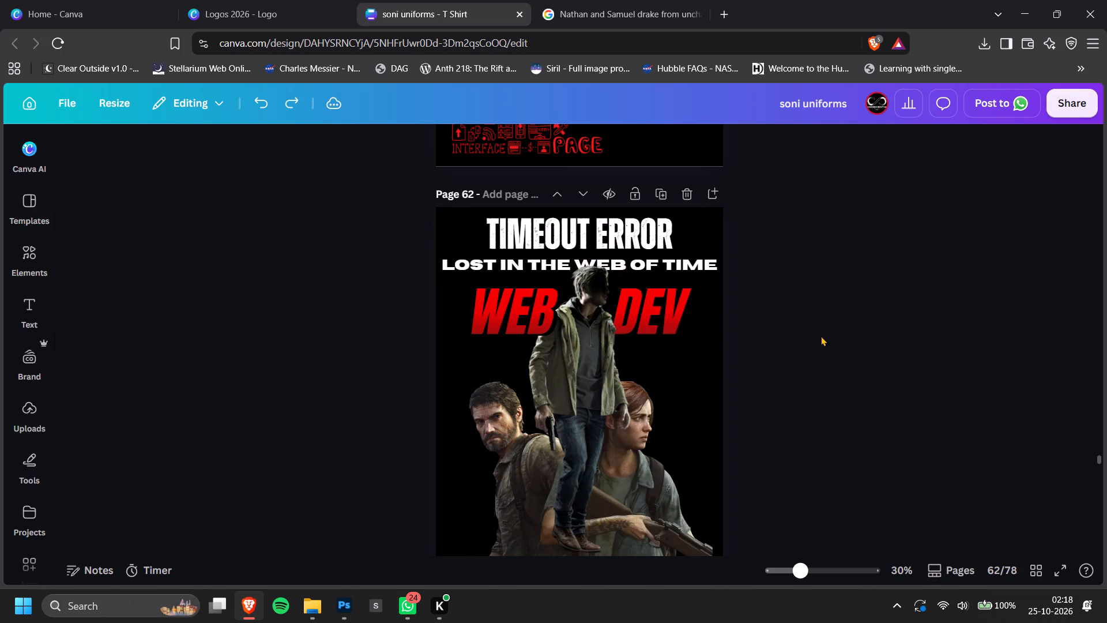
key("ctrl+shift+z")
key("ctrl+shift+z")
key("ctrl+shift+z")
key("ctrl+shift+z")
Delete the orange spider web lying over the standing man on page 62.
left_click(559, 344)
left_click(590, 404)
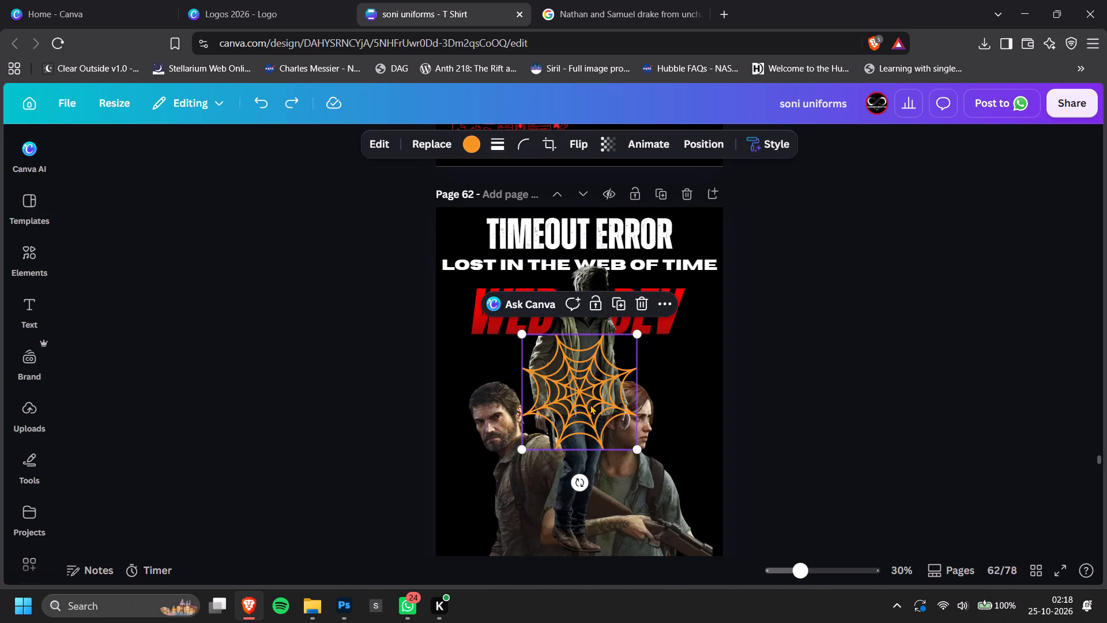
key("BackSpace")
scroll(835, 376, "down", 1)
scroll(820, 198, "up", 1)
Browse the Google image results for "Nathan and Samuel drake from uncharted" for a picture of the two brothers.
left_click(668, 0)
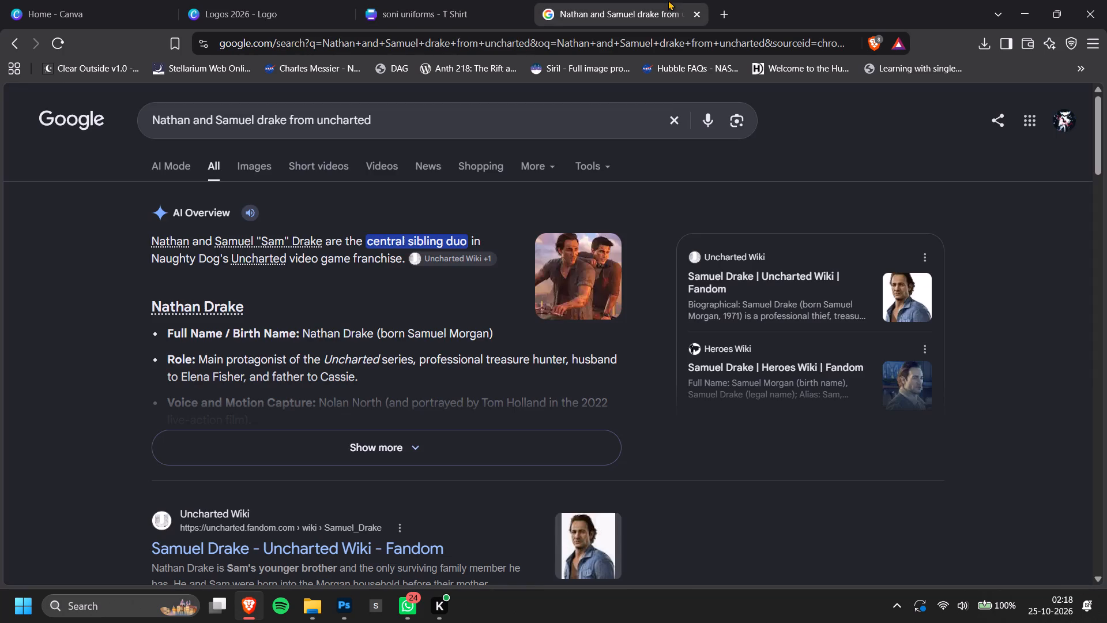
left_click(246, 170)
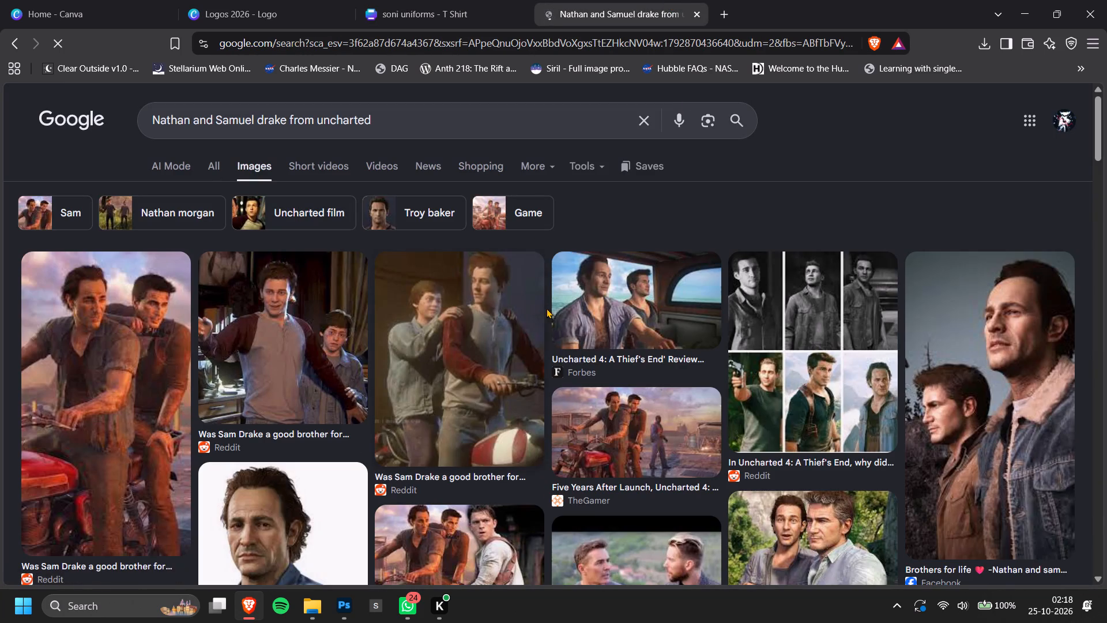
scroll(545, 314, "down", 1)
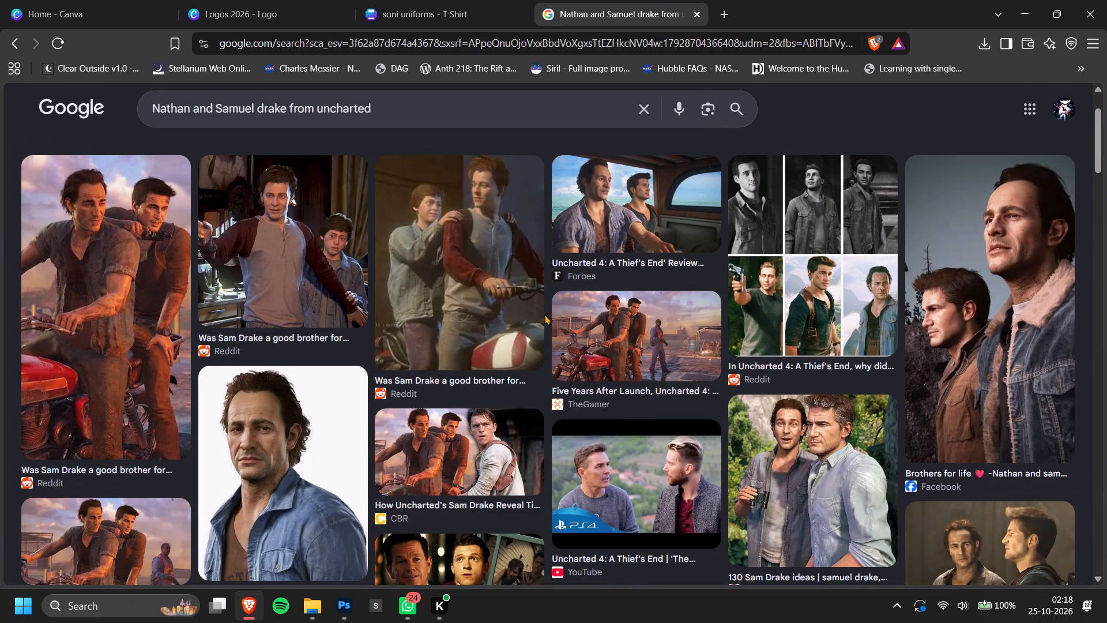
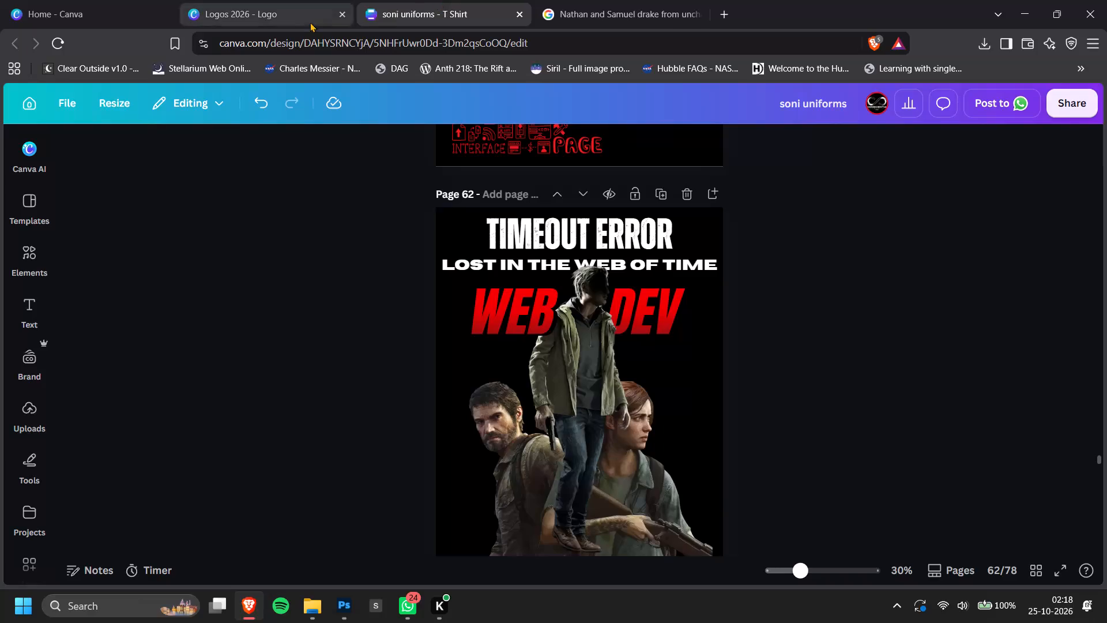
Close the Logos 2026 design tab.
left_click(340, 14)
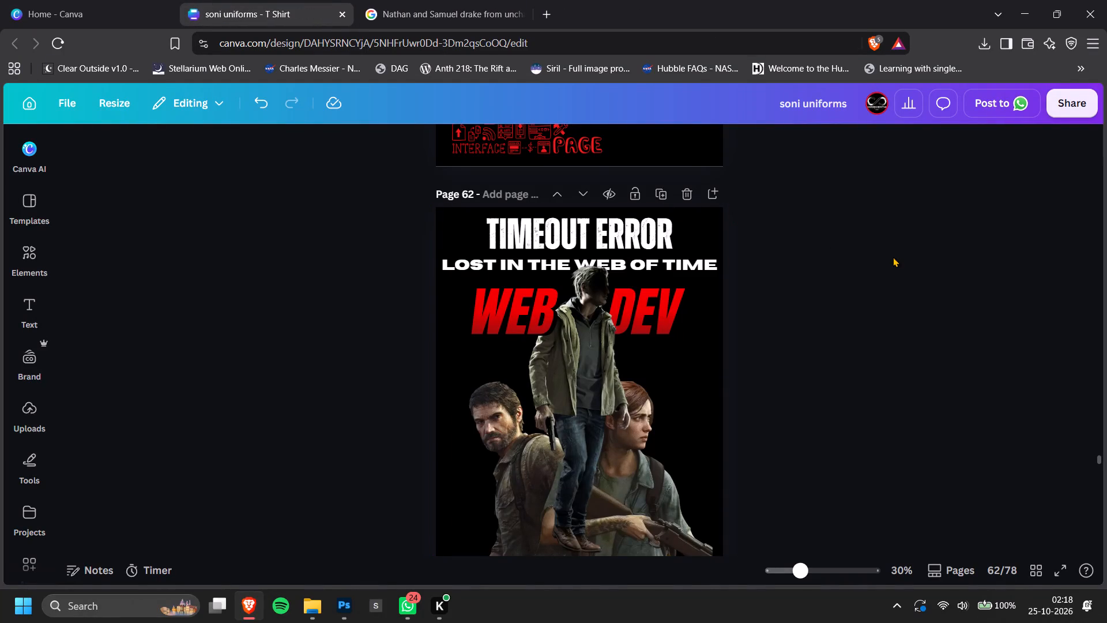
Browse the Google image results for Nathan and Samuel Drake and preview candidate pictures of the two brothers.
left_click(511, 0)
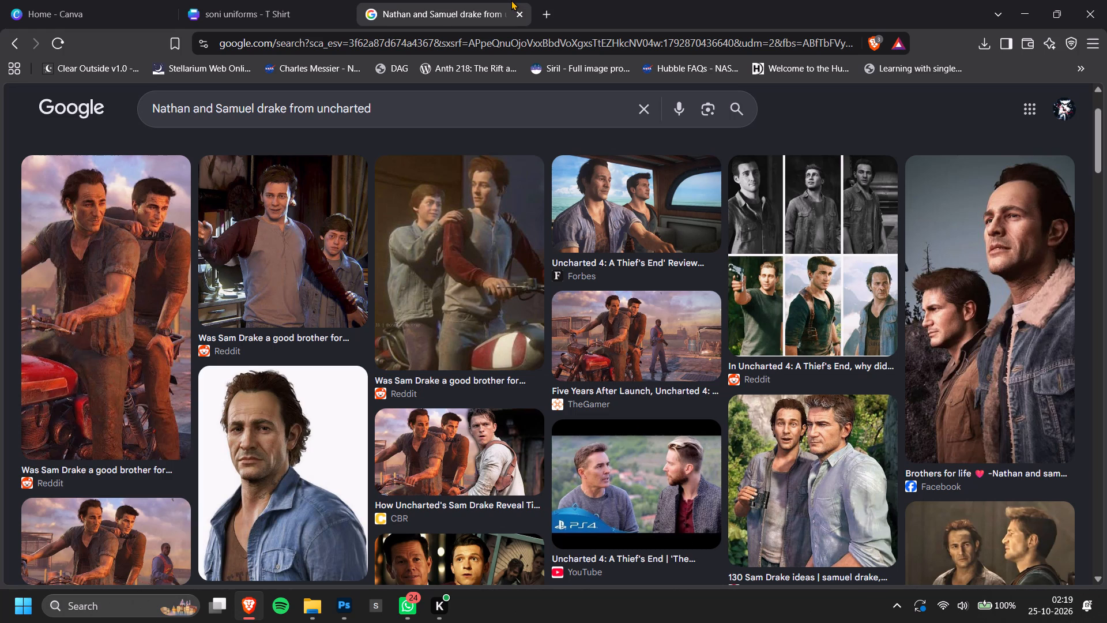
scroll(665, 343, "down", 2)
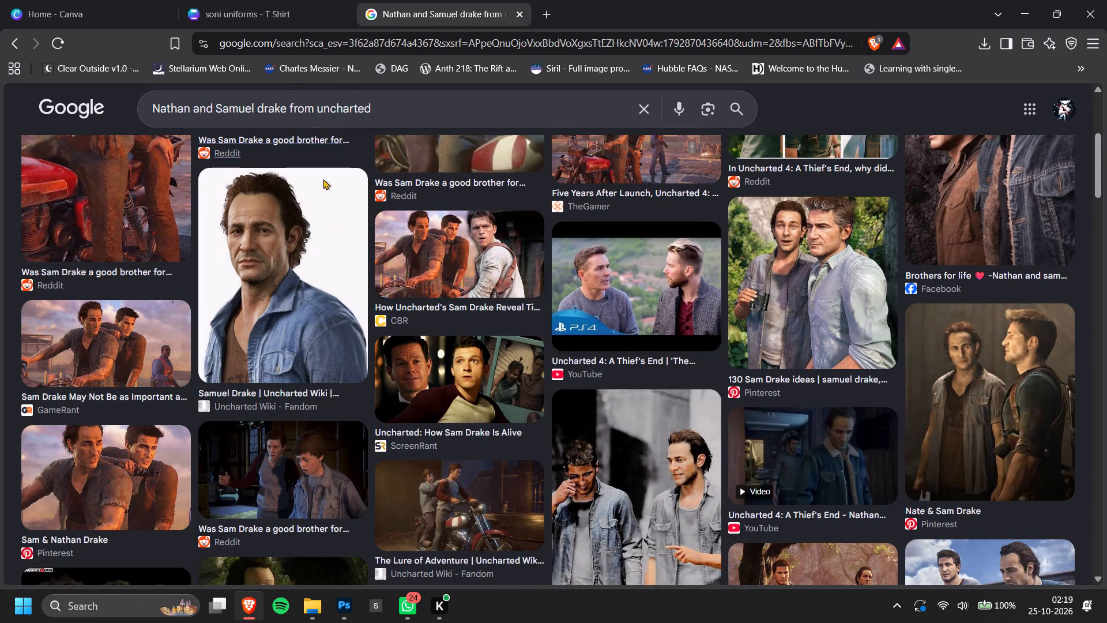
scroll(404, 294, "up", 3)
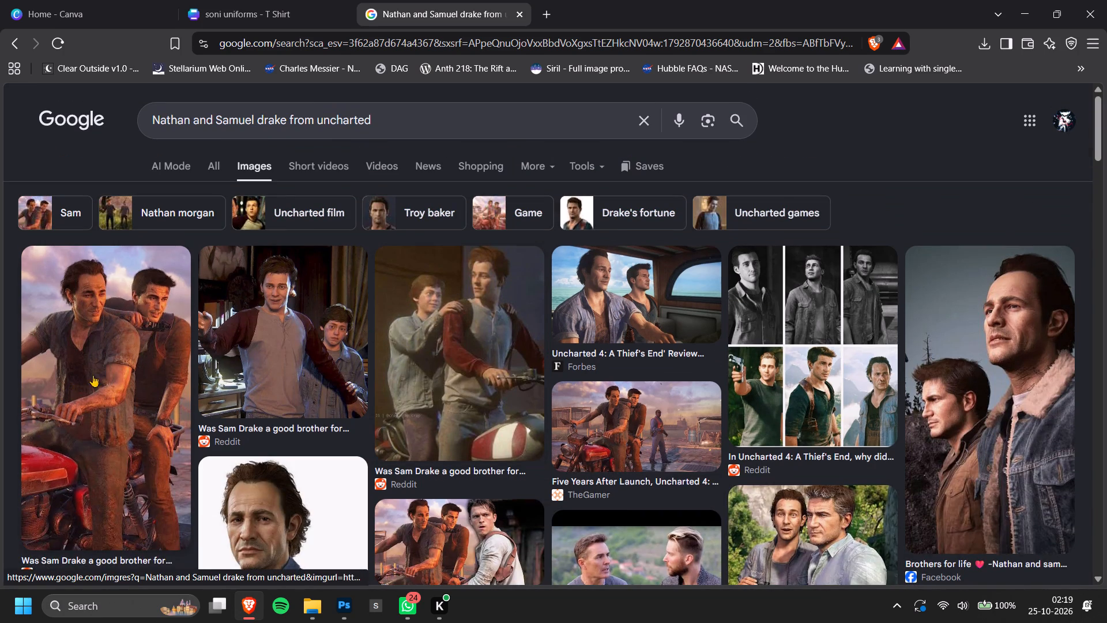
left_click(424, 362)
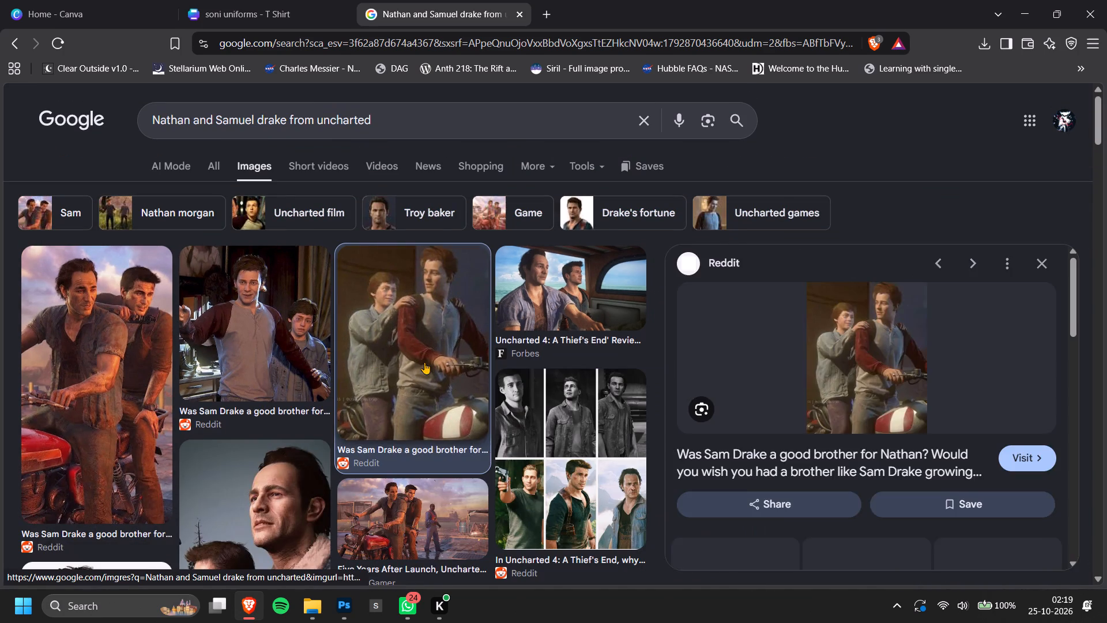
scroll(902, 404, "down", 3)
left_click(872, 371)
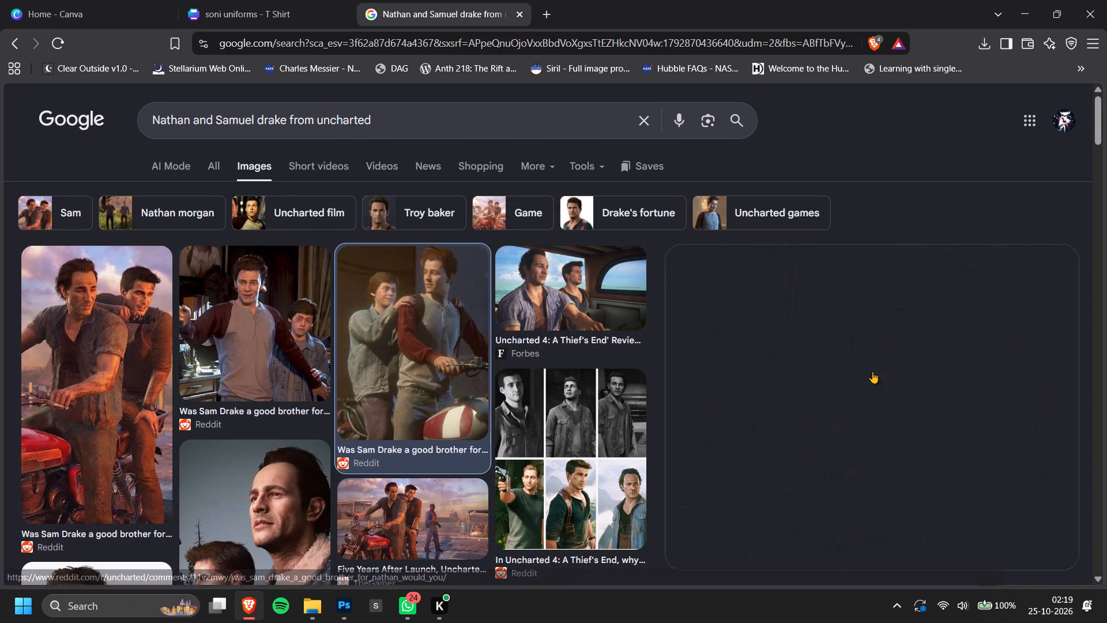
scroll(872, 371, "down", 4)
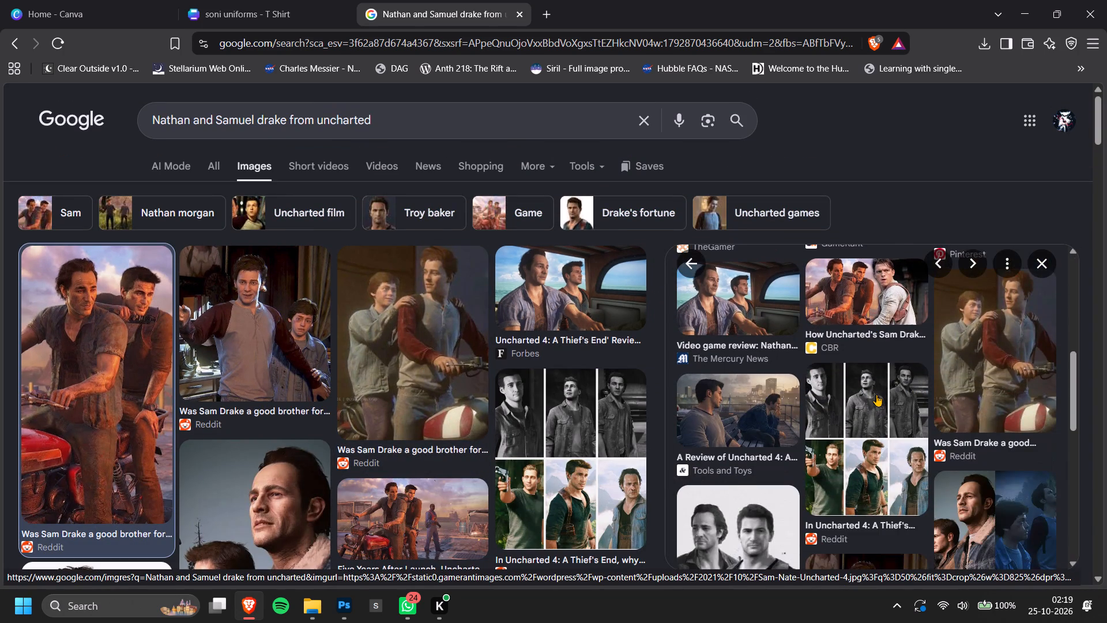
scroll(439, 399, "down", 4)
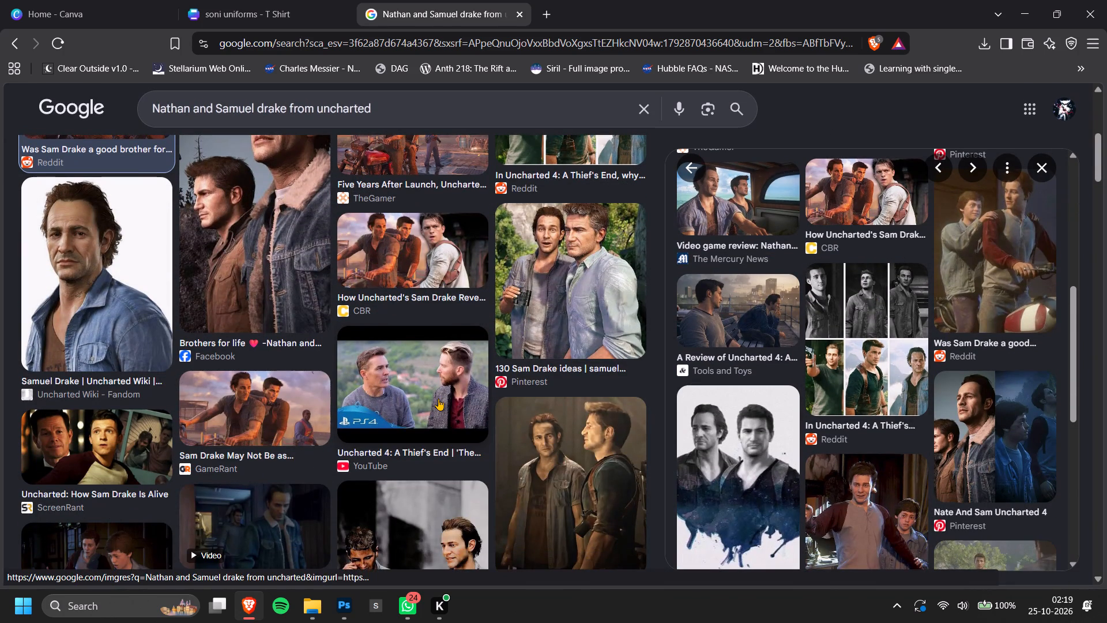
scroll(438, 399, "down", 5)
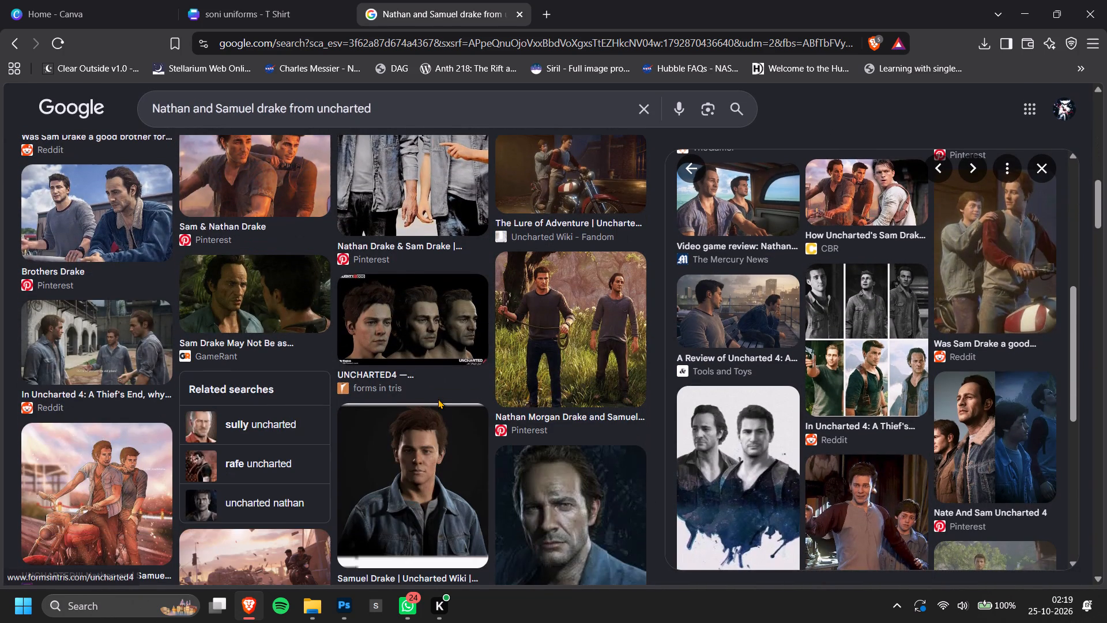
scroll(438, 399, "down", 3)
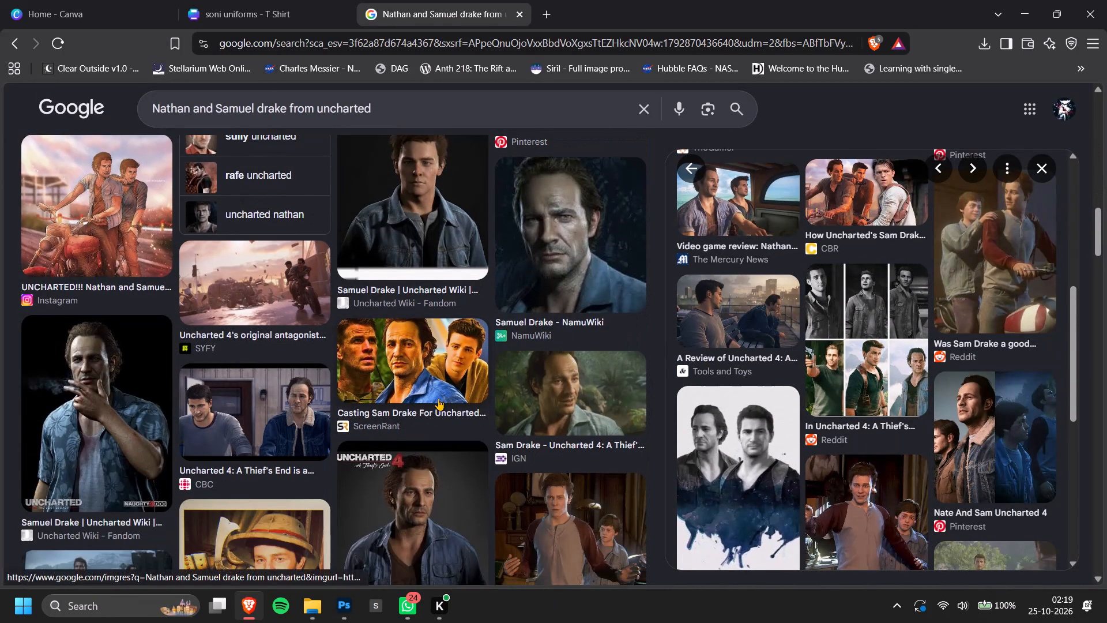
scroll(438, 399, "down", 6)
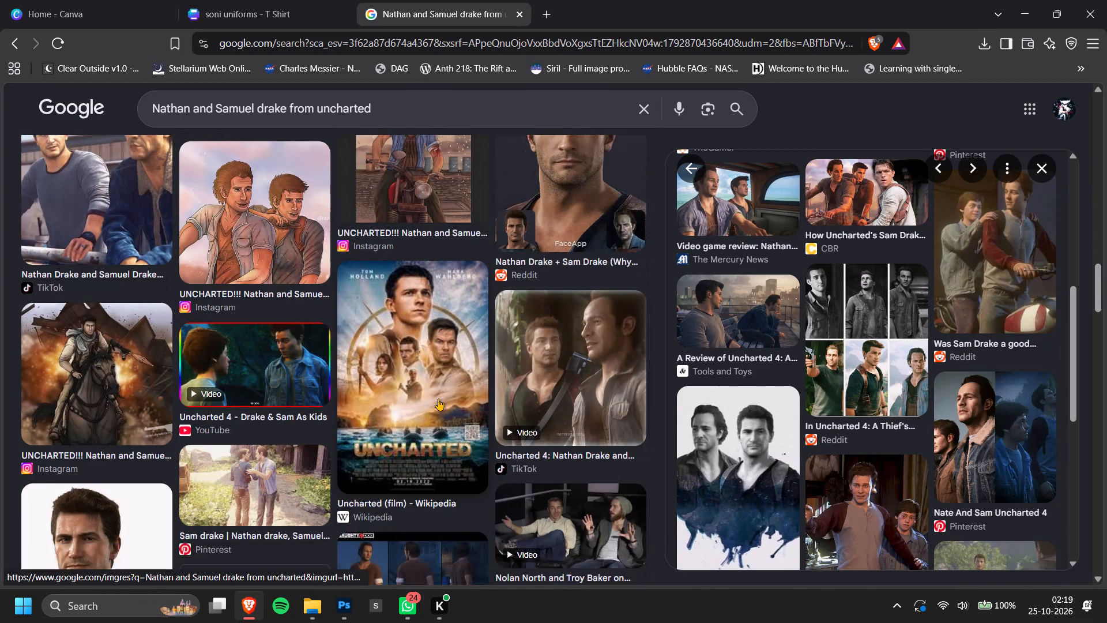
scroll(438, 399, "down", 1)
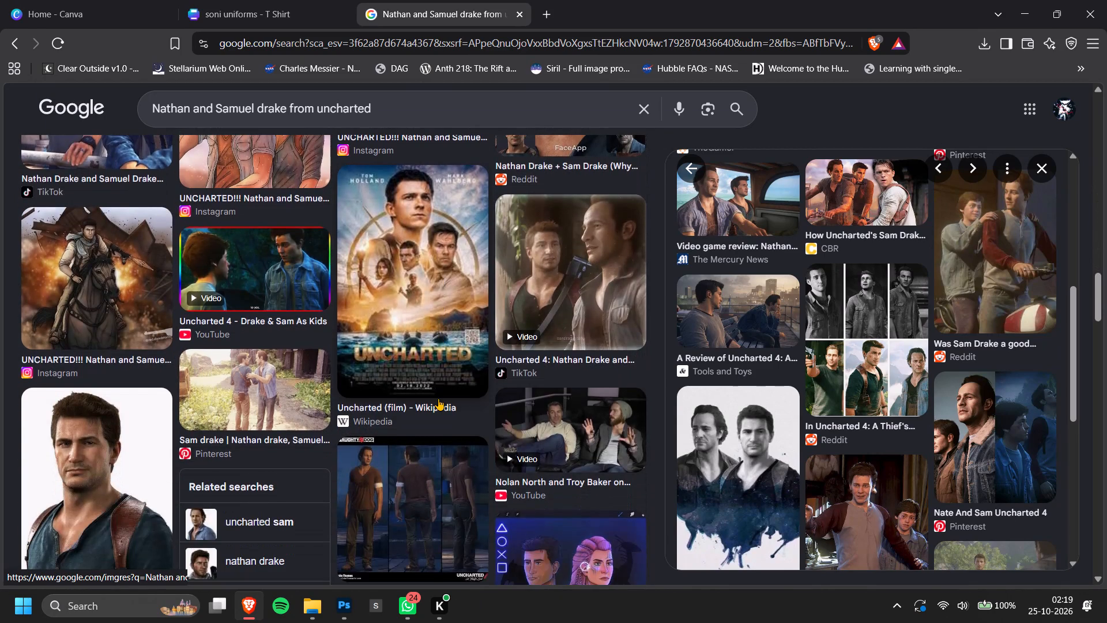
scroll(438, 399, "down", 5)
scroll(438, 399, "up", 20)
scroll(438, 399, "up", 9)
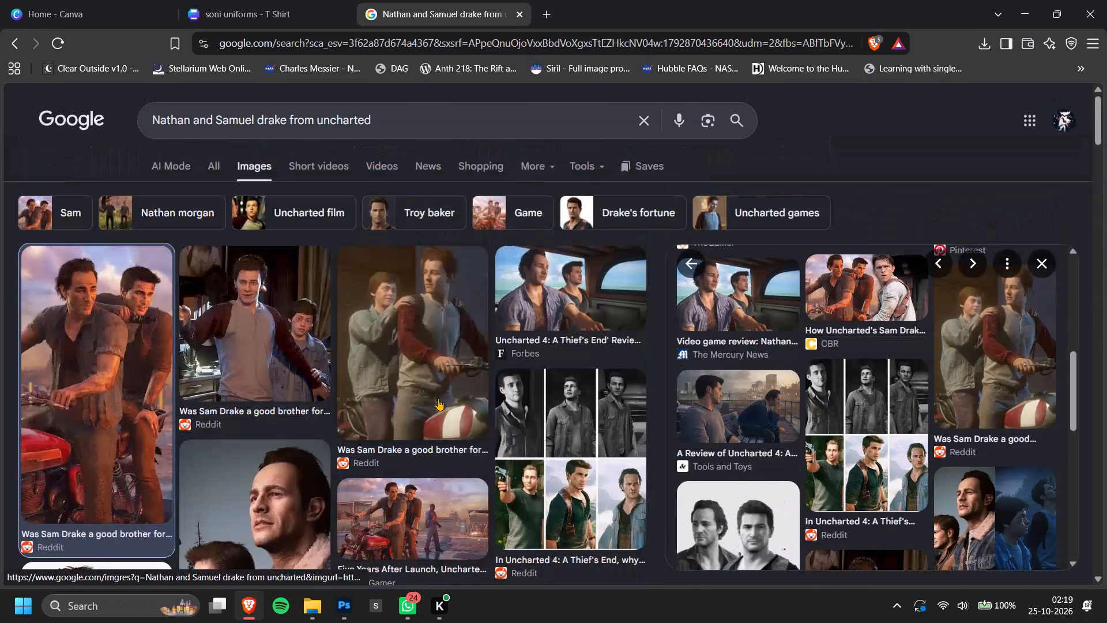
scroll(438, 399, "up", 1)
Copy the Reddit image of the young Drake brothers on the motorcycle and paste it over the figures on page 62.
left_click(409, 329)
right_click(871, 326)
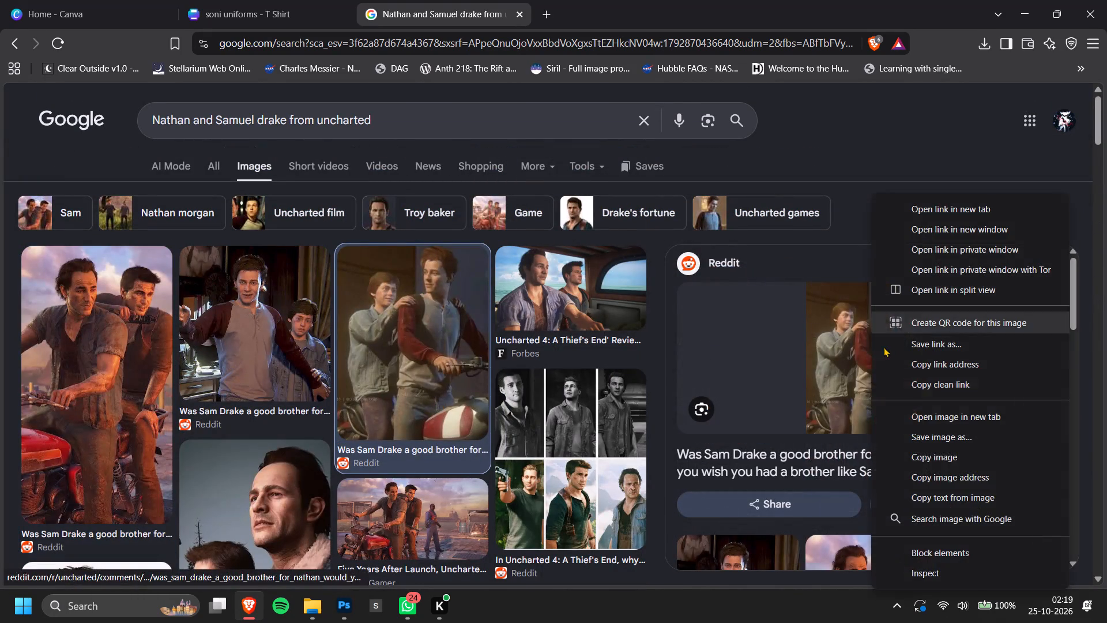
left_click(951, 455)
left_click(218, 0)
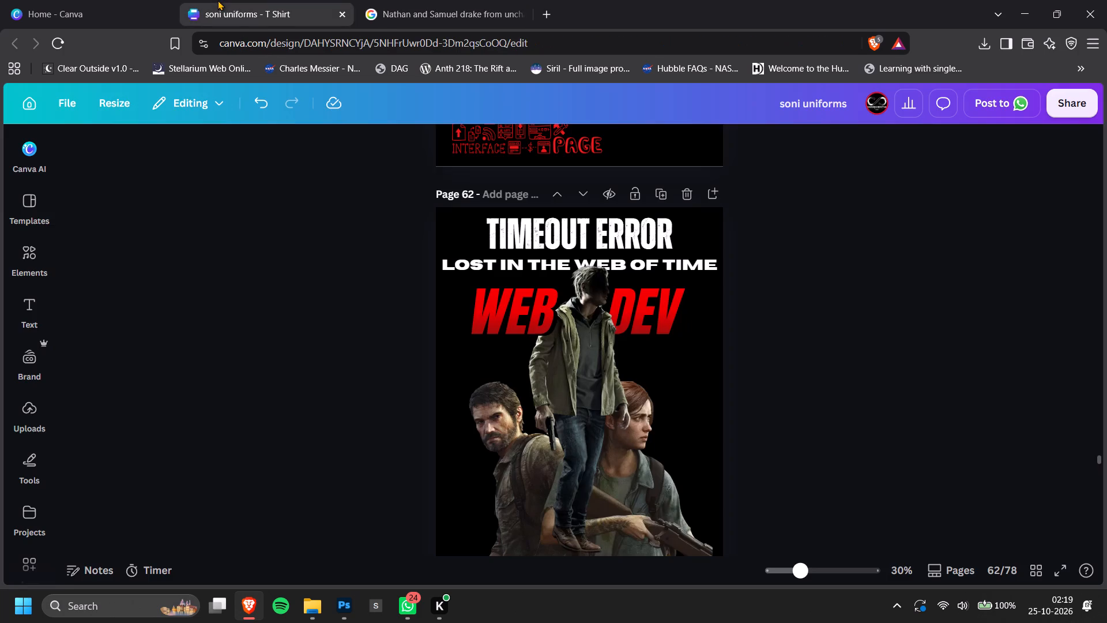
key("ctrl+v")
scroll(792, 320, "down", 2)
left_click_drag(610, 252, 603, 332)
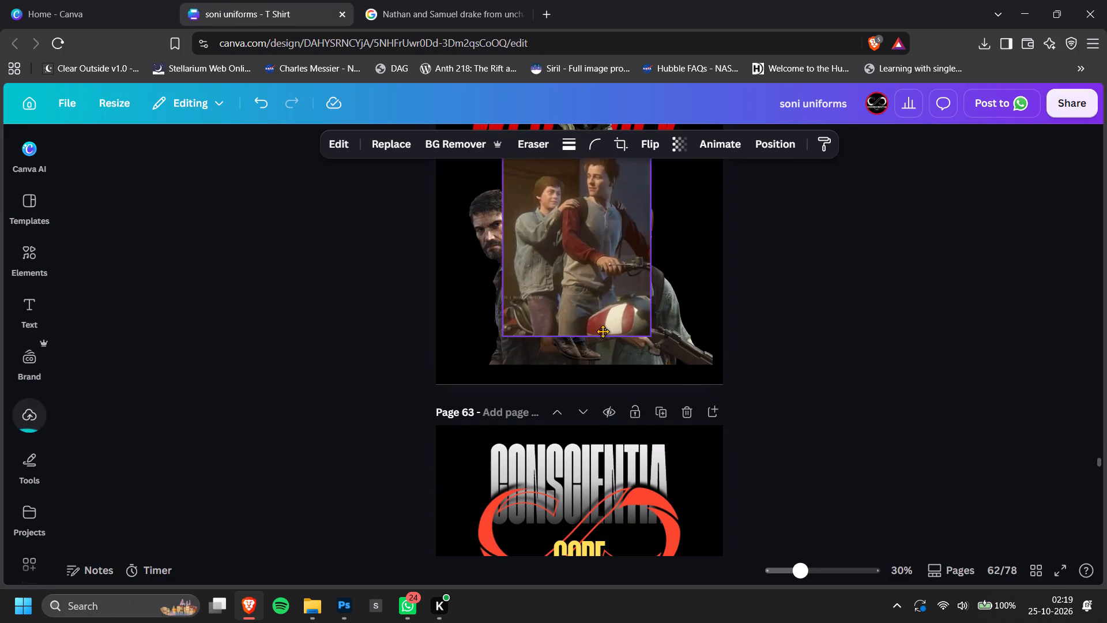
left_click_drag(603, 332, 603, 337)
Crop away the lower part of the brothers image and move it down to the base of the page 62 figures.
left_click_drag(590, 382, 607, 324)
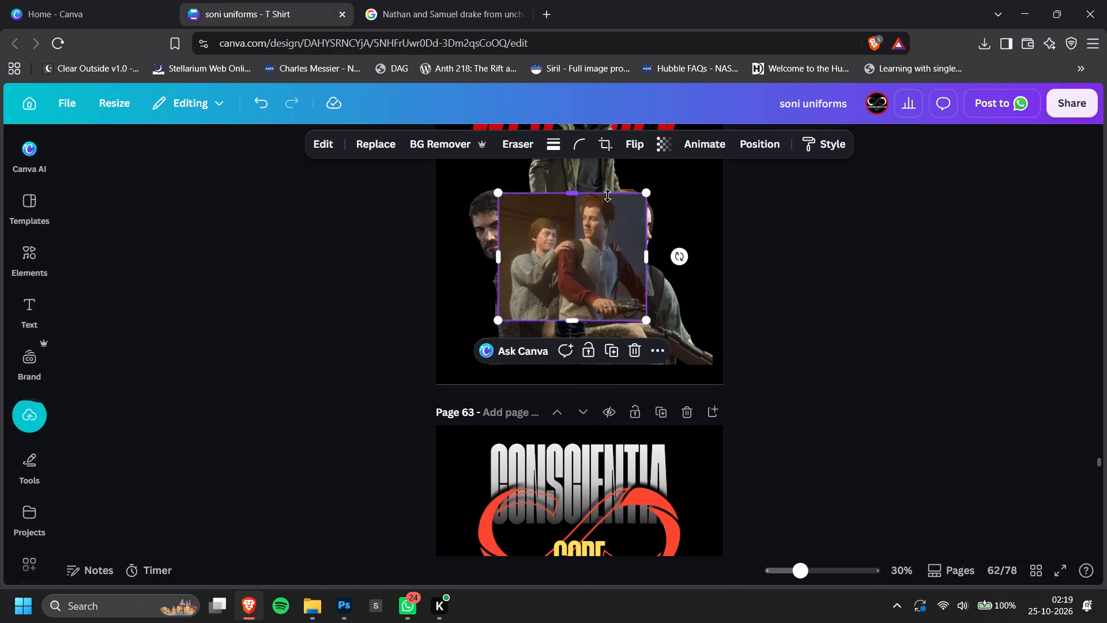
left_click(608, 196)
left_click_drag(588, 253, 594, 300)
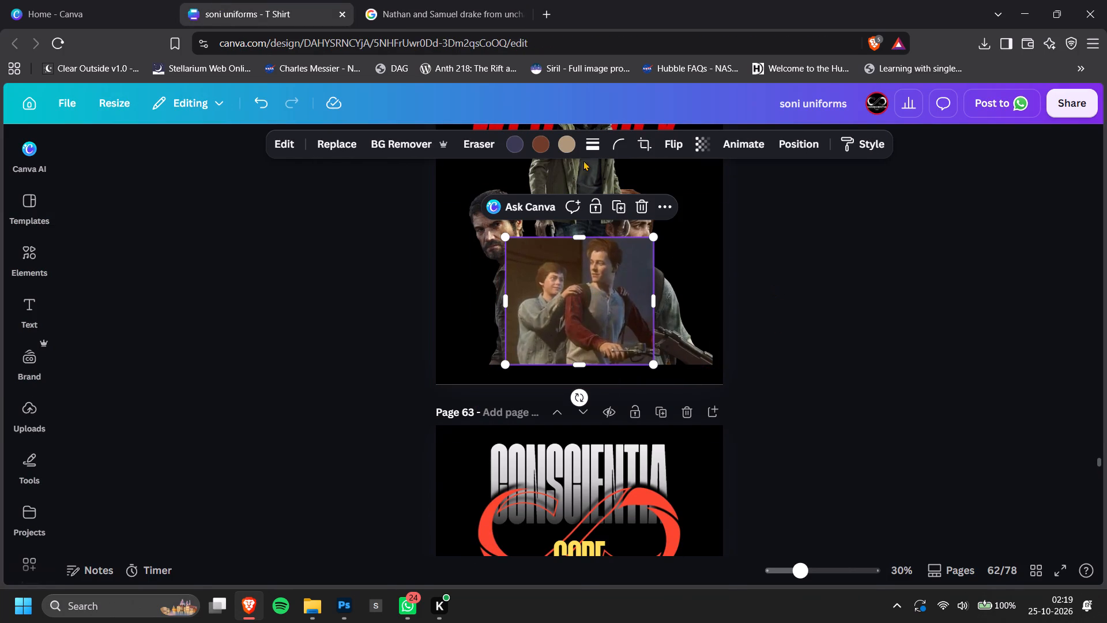
Remove the background from the brothers image on page 62.
left_click(440, 144)
left_click(939, 288)
left_click(647, 260)
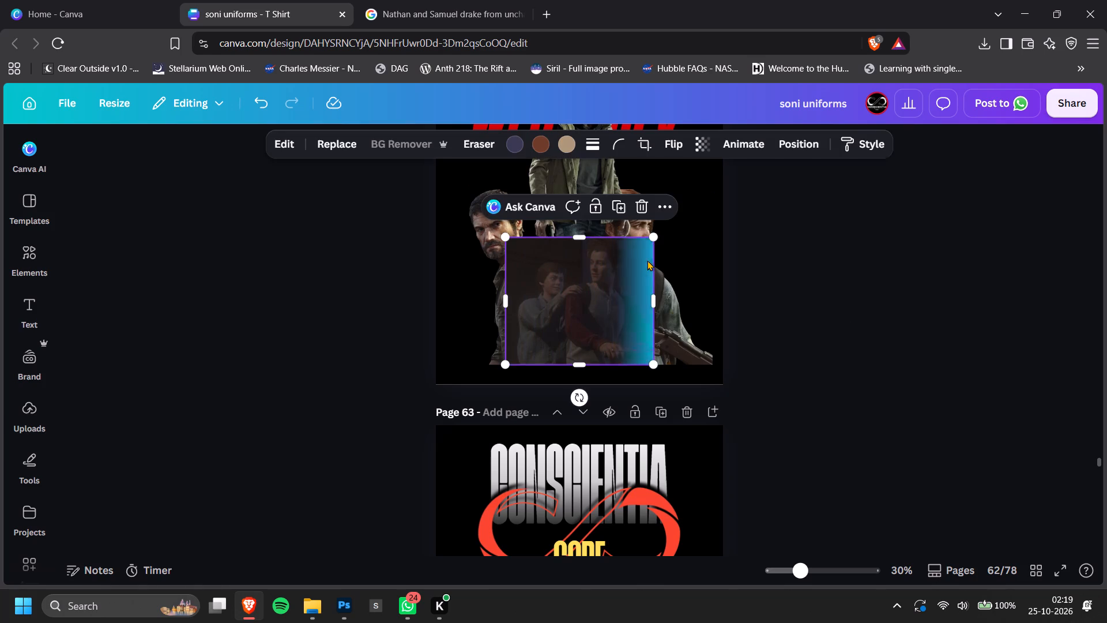
Shrink the brothers cutout and place it at the base of the artwork, between the bearded man and the woman.
left_click_drag(656, 237, 611, 290)
left_click_drag(570, 321, 590, 322)
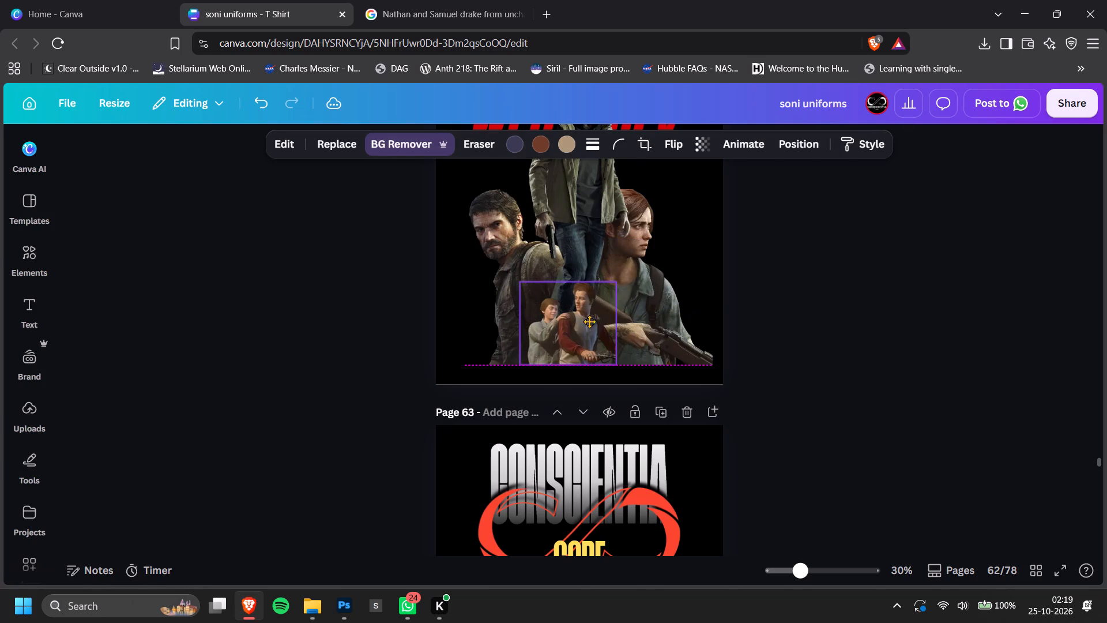
left_click_drag(590, 322, 597, 322)
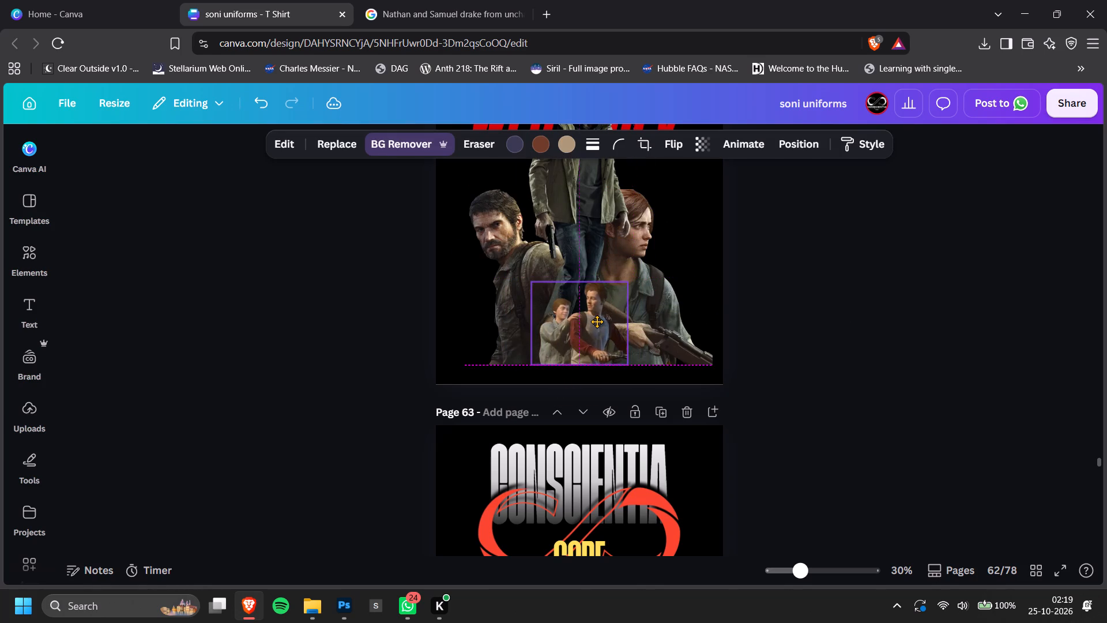
left_click_drag(597, 322, 603, 323)
left_click(805, 286)
scroll(807, 288, "down", 3, "ctrl")
scroll(546, 302, "up", 4, "ctrl")
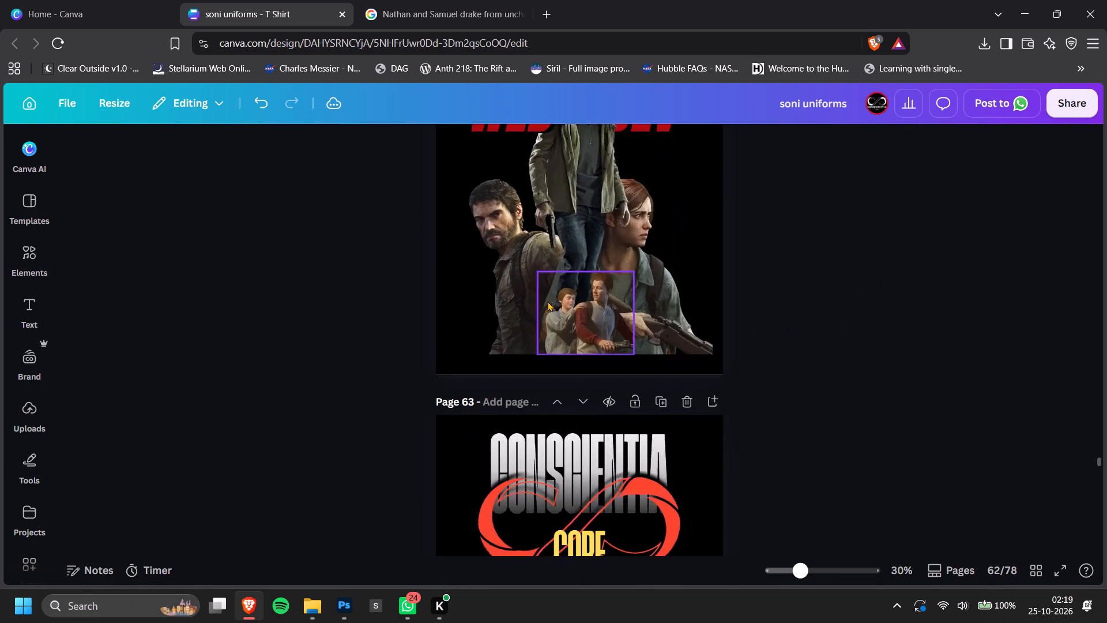
Enlarge the brothers cutout slightly and shift it a little toward the woman with the rifle.
scroll(548, 301, "up", 5, "ctrl")
left_click(594, 300, "ctrl")
left_click_drag(496, 246, 468, 236)
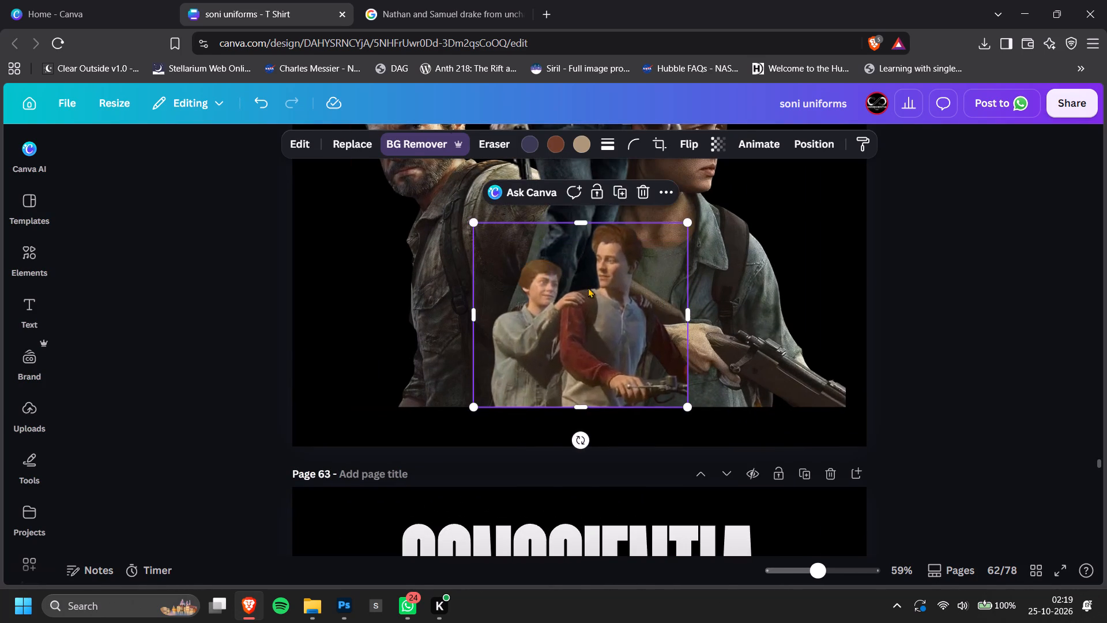
left_click_drag(591, 288, 605, 291)
left_click(922, 287)
Upscale the brothers cutout on page 62 and inspect its detail up close.
scroll(665, 314, "up", 3, "ctrl")
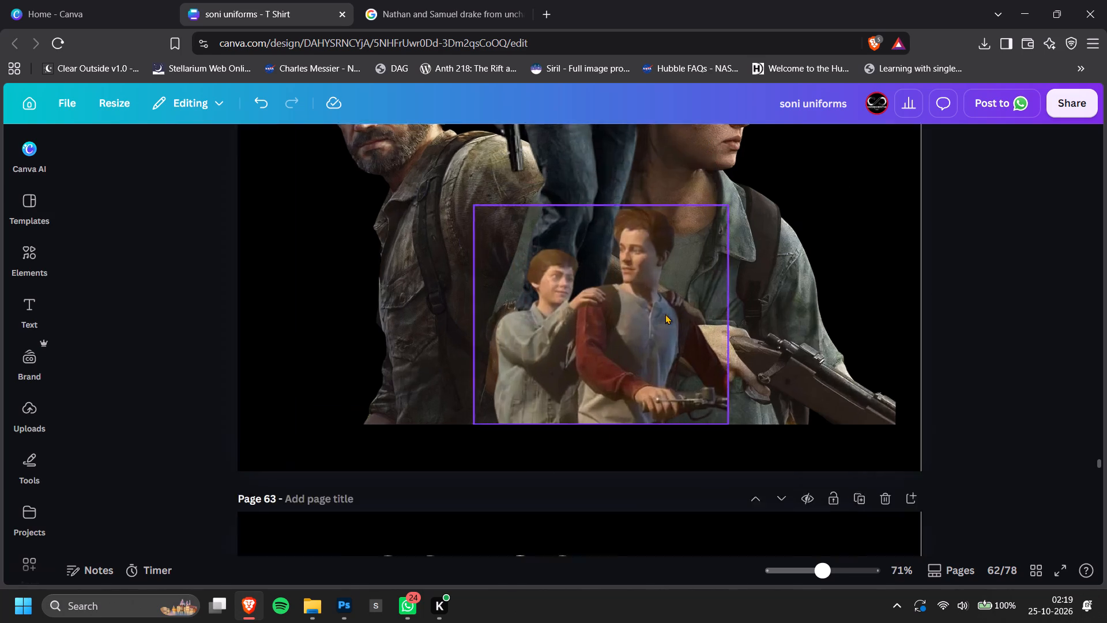
scroll(665, 314, "up", 1, "ctrl")
left_click(648, 309)
left_click(296, 144)
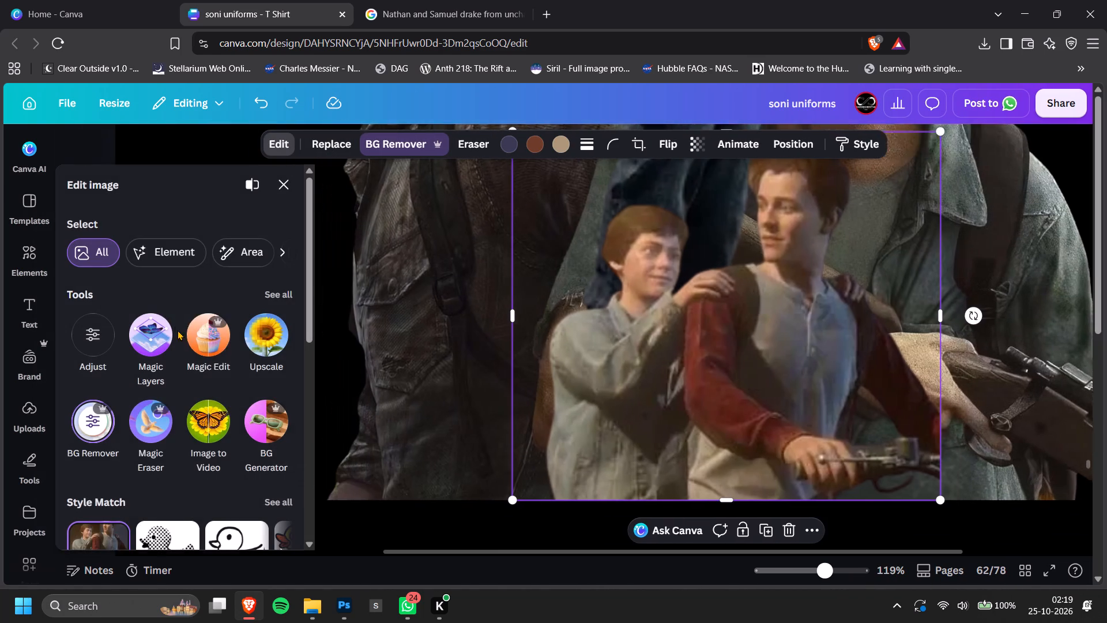
left_click(250, 339)
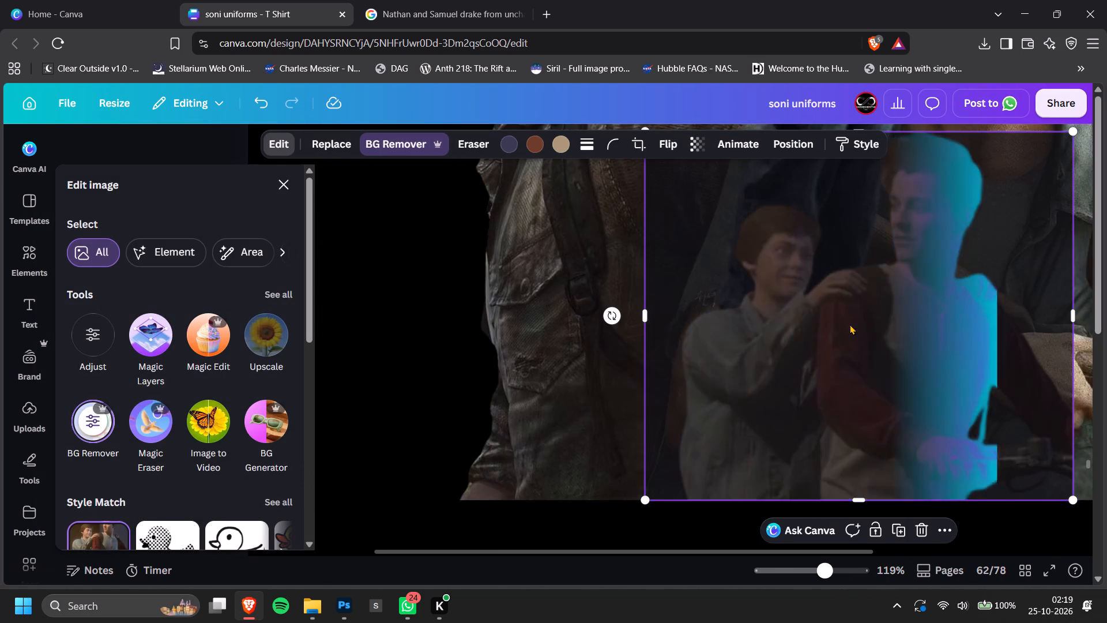
scroll(850, 324, "down", 2, "shift")
scroll(850, 324, "up", 2)
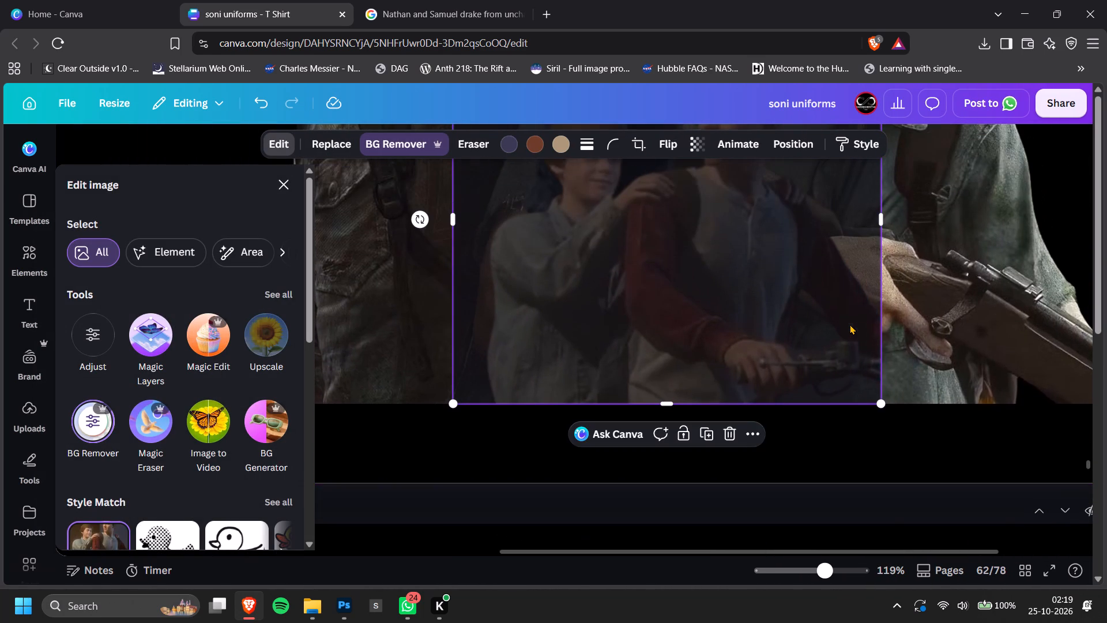
scroll(850, 324, "down", 1)
middle_click_drag(949, 316, 954, 298)
scroll(954, 298, "up", 1)
middle_click_drag(954, 298, 954, 309)
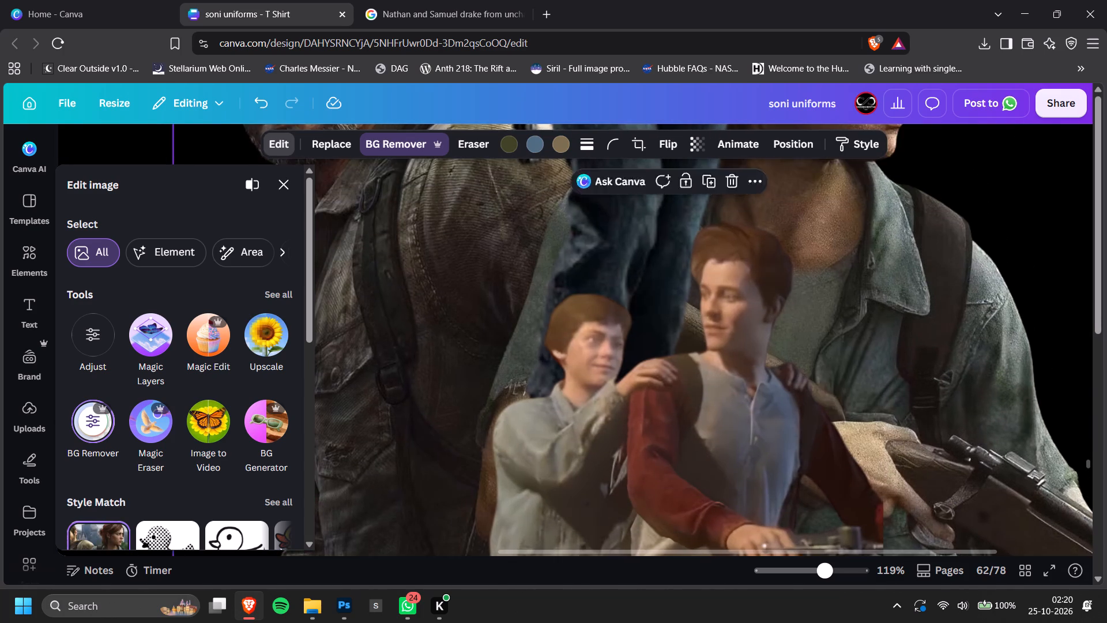
middle_click_drag(954, 309, 946, 232)
Undo and redo the upscale to compare the brothers cutout before and after.
key("ctrl+z")
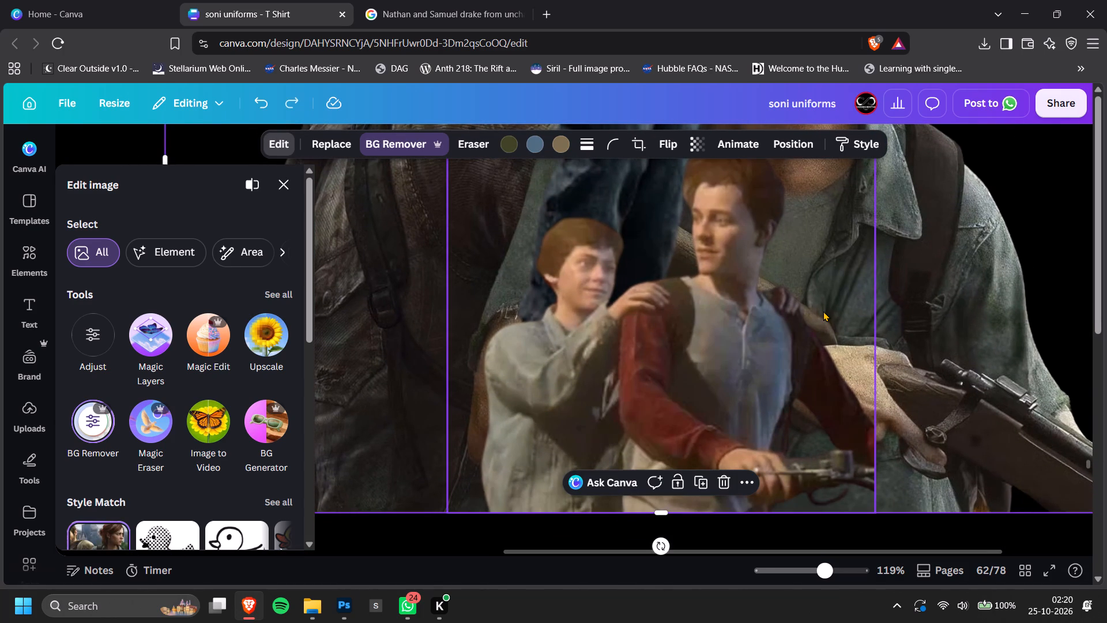
key("ctrl+shift+z")
Set the brothers cutout's brightness to 24 and raise its contrast beyond 28.
scroll(823, 311, "down", 5, "ctrl")
left_click(703, 311)
left_click(609, 309)
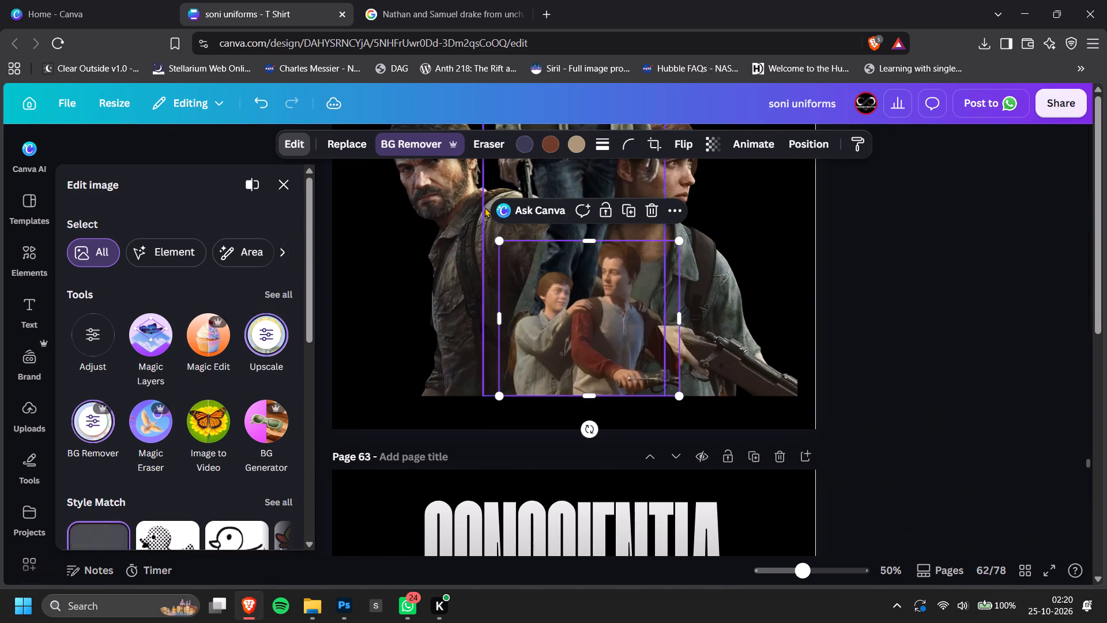
left_click(101, 320)
scroll(101, 321, "down", 2)
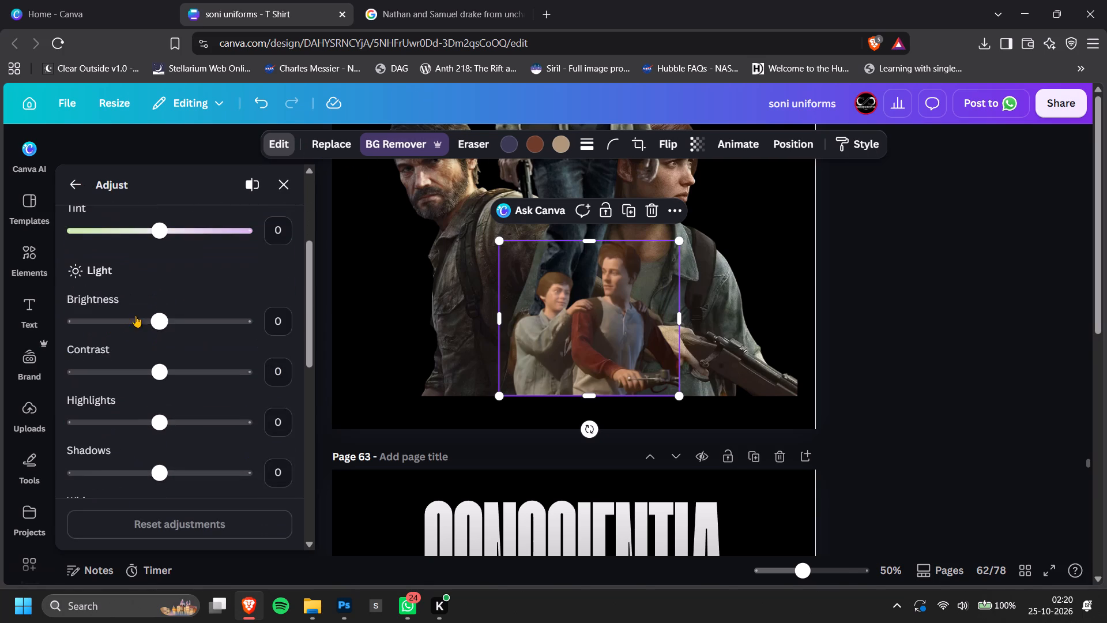
left_click_drag(167, 320, 180, 324)
left_click_drag(165, 374, 184, 380)
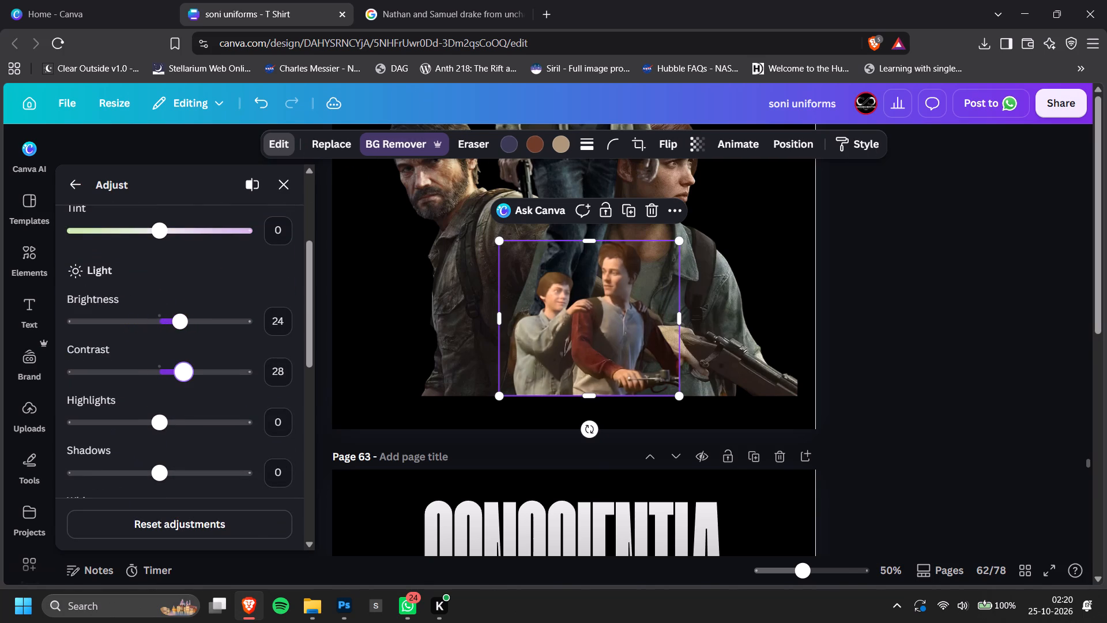
left_click_drag(184, 380, 192, 382)
scroll(190, 382, "down", 2)
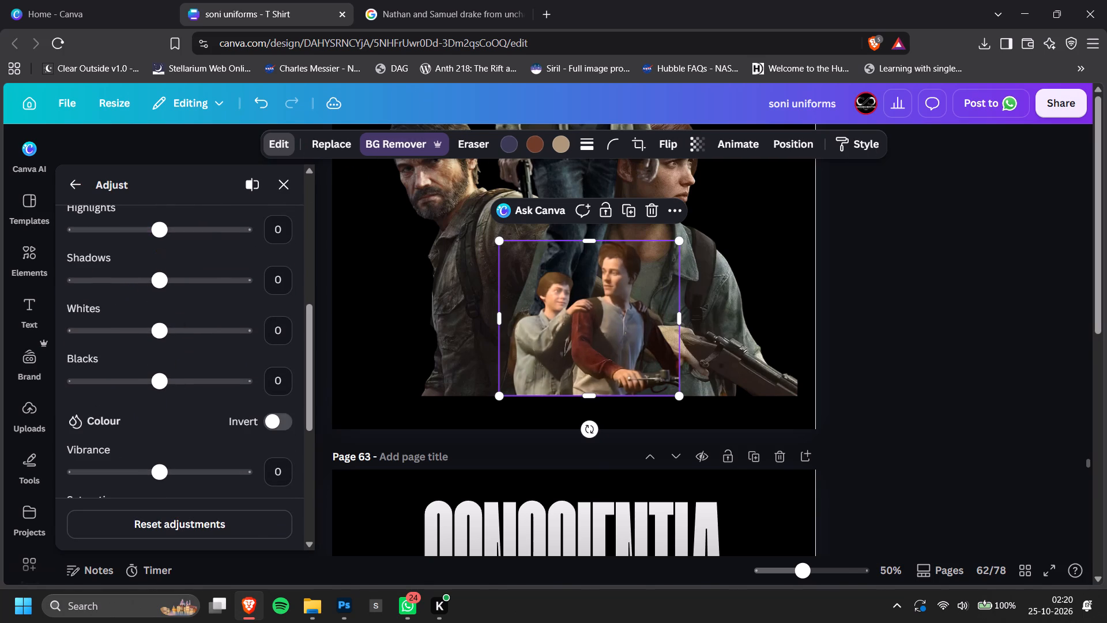
Set the brothers cutout's shadows to -12 and its whites to 17.
left_click(155, 230)
left_click_drag(158, 280, 172, 284)
left_click_drag(172, 284, 149, 278)
left_click_drag(162, 329, 174, 334)
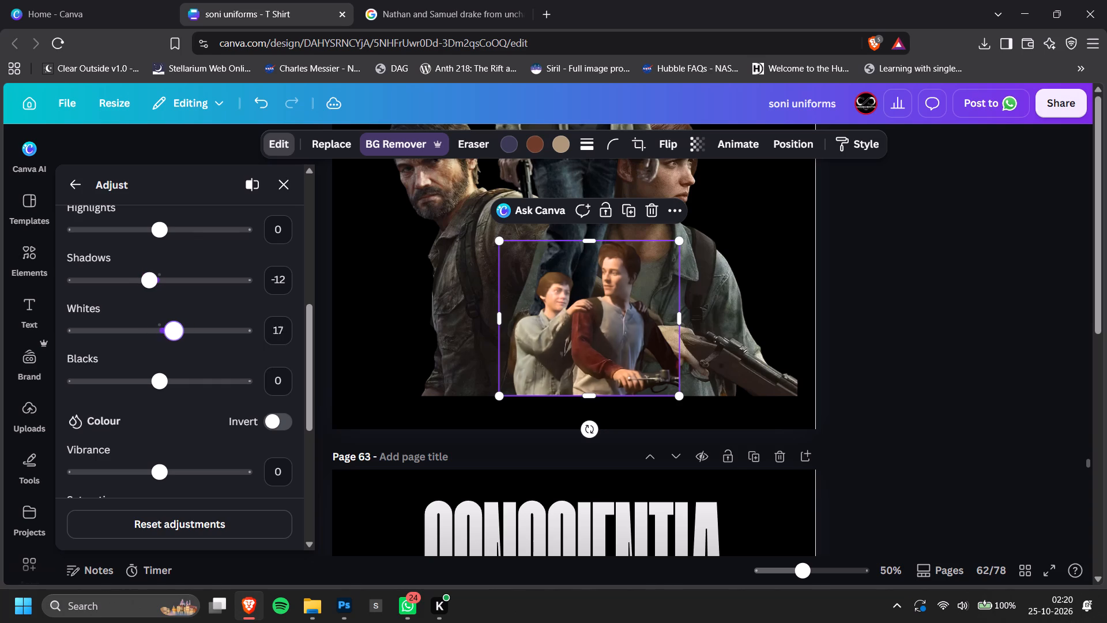
Set the brothers cutout's whites to -7 and blacks to 7, and raise its vibrance to the mid-40s.
left_click_drag(174, 334, 154, 328)
scroll(152, 394, "down", 1)
left_click(162, 282)
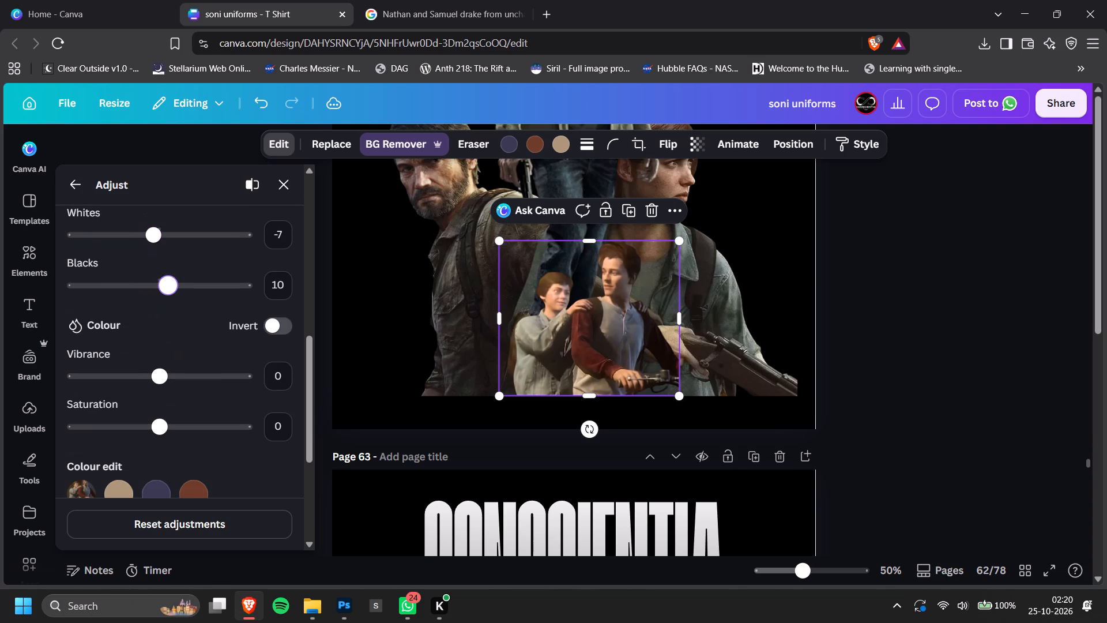
left_click_drag(161, 376, 200, 384)
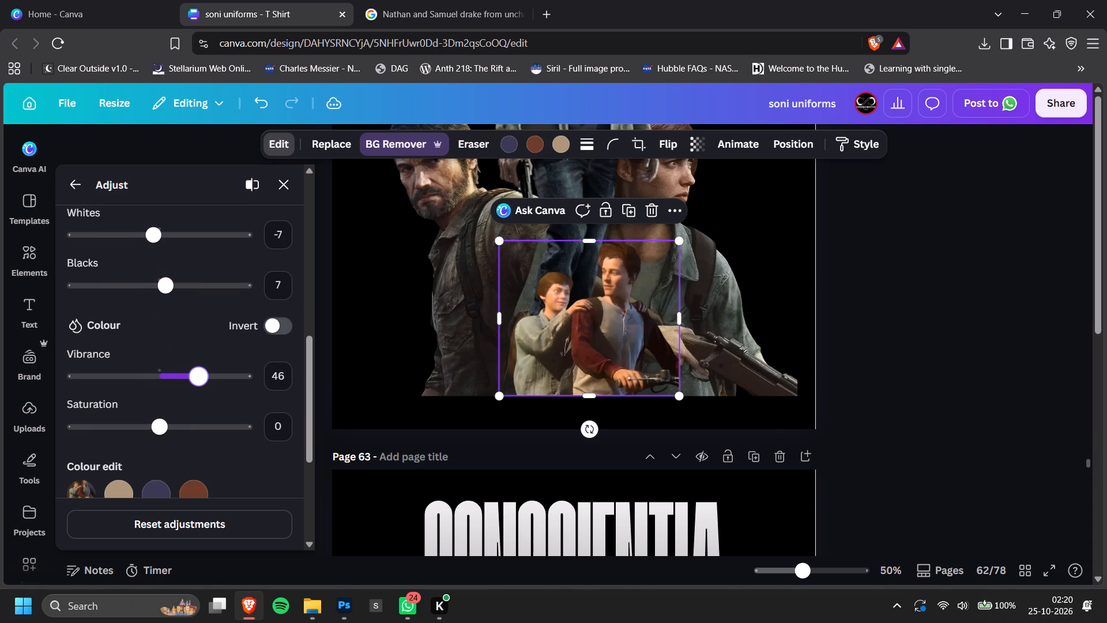
left_click_drag(200, 384, 195, 384)
Raise the contrast of the bearded man and woman image to slightly under 18.
left_click(436, 257)
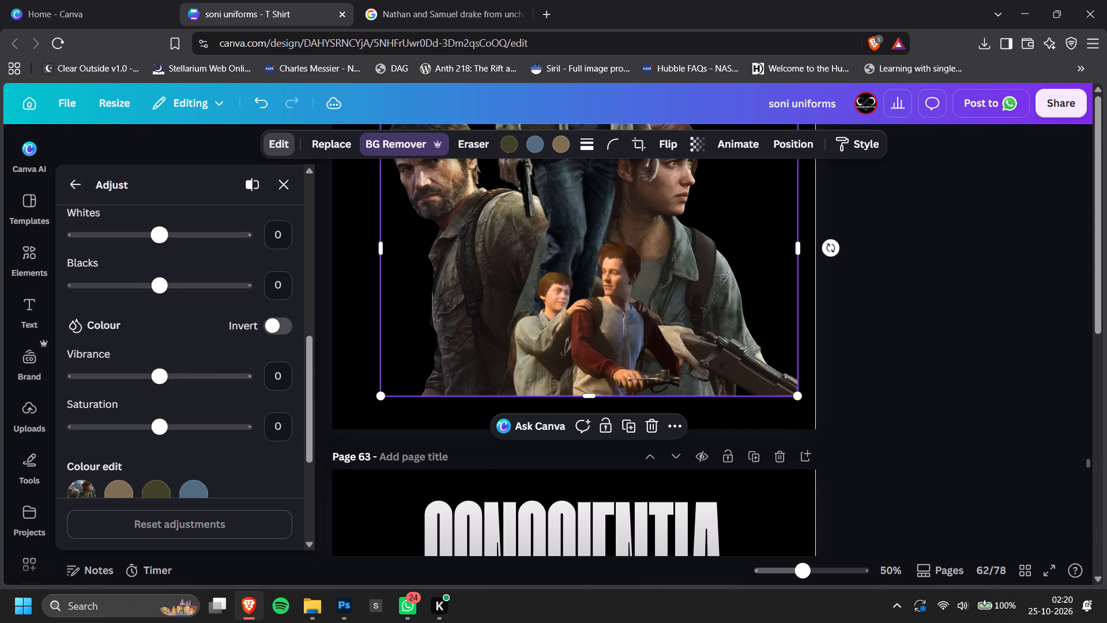
scroll(170, 244, "up", 3)
left_click_drag(164, 370, 172, 373)
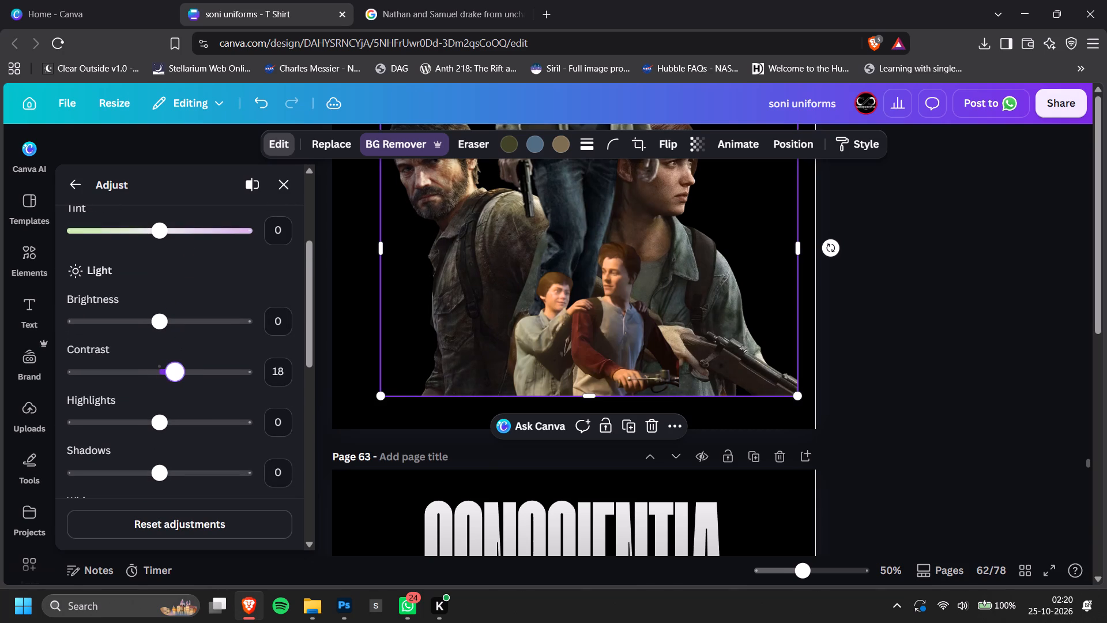
left_click_drag(172, 373, 170, 373)
Set the bearded man and woman image's vibrance to 50 and nudge its saturation to slightly under 7.
scroll(553, 319, "down", 2, "ctrl")
scroll(553, 319, "up", 1)
scroll(183, 408, "down", 3)
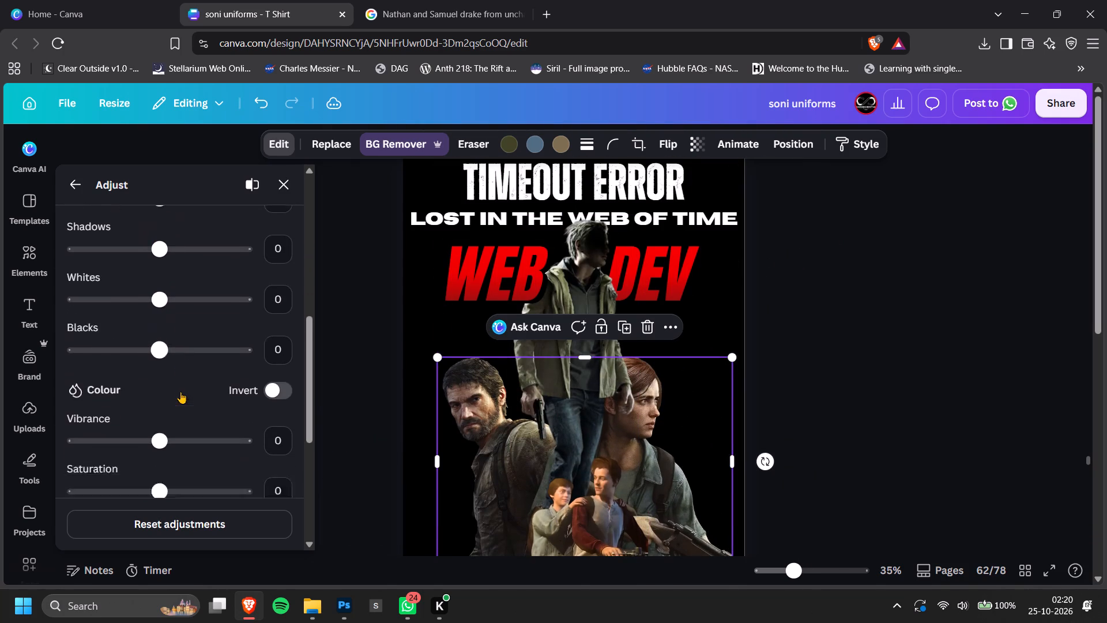
left_click_drag(176, 379, 206, 381)
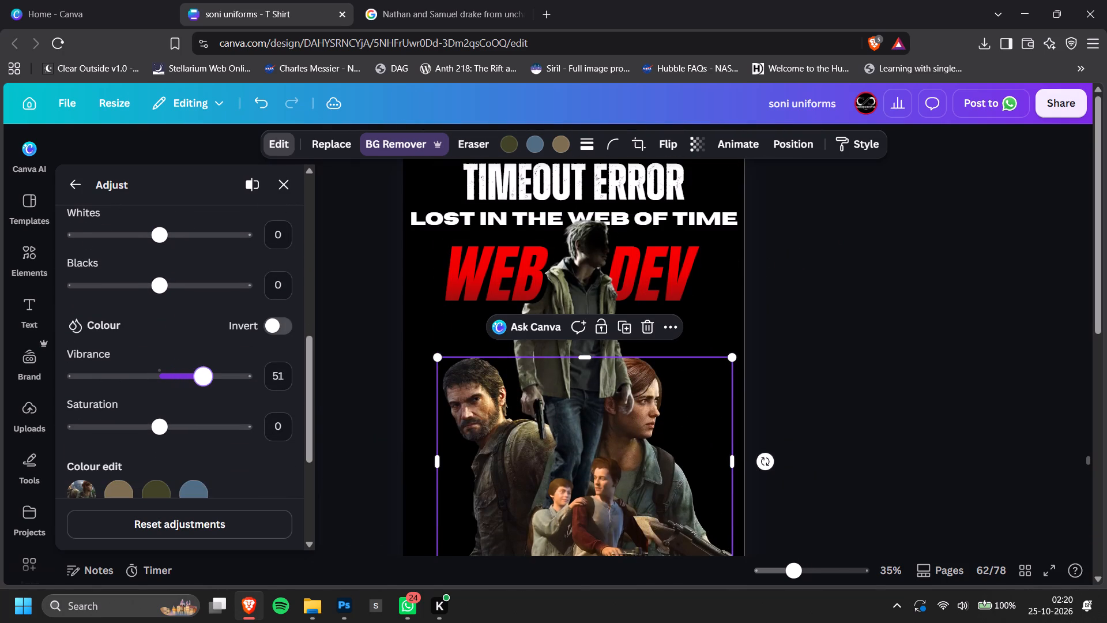
left_click_drag(206, 381, 204, 381)
left_click_drag(168, 426, 165, 426)
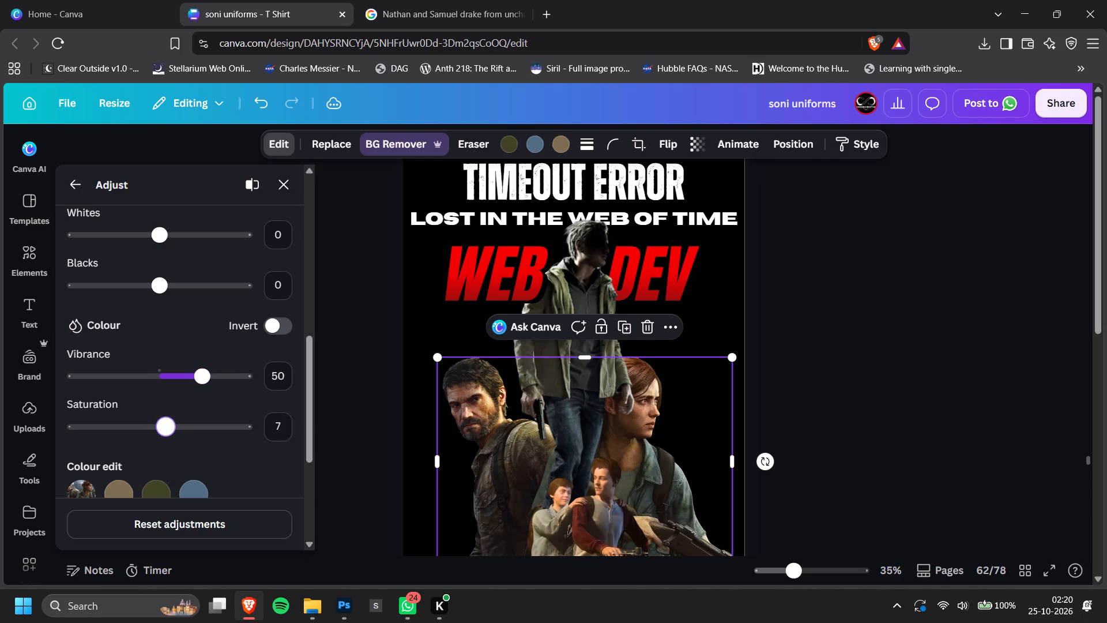
left_click_drag(165, 426, 161, 425)
Apply a Drop shadow to the standing man cutout on page 62.
left_click(593, 295)
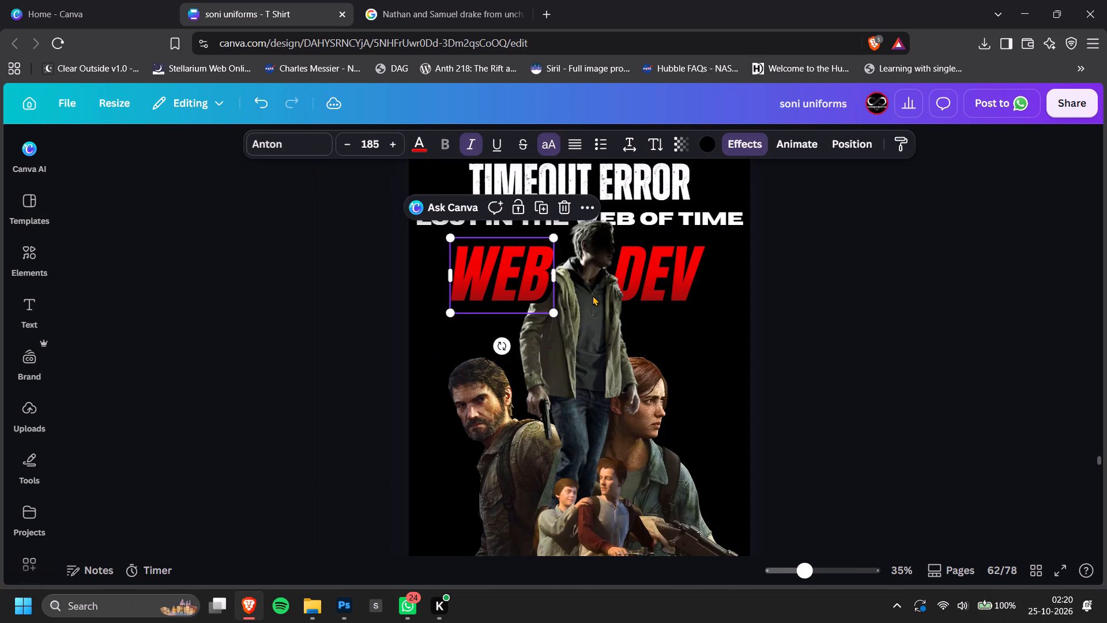
left_click(965, 317)
scroll(950, 360, "down", 2, "ctrl")
scroll(908, 391, "up", 2, "ctrl")
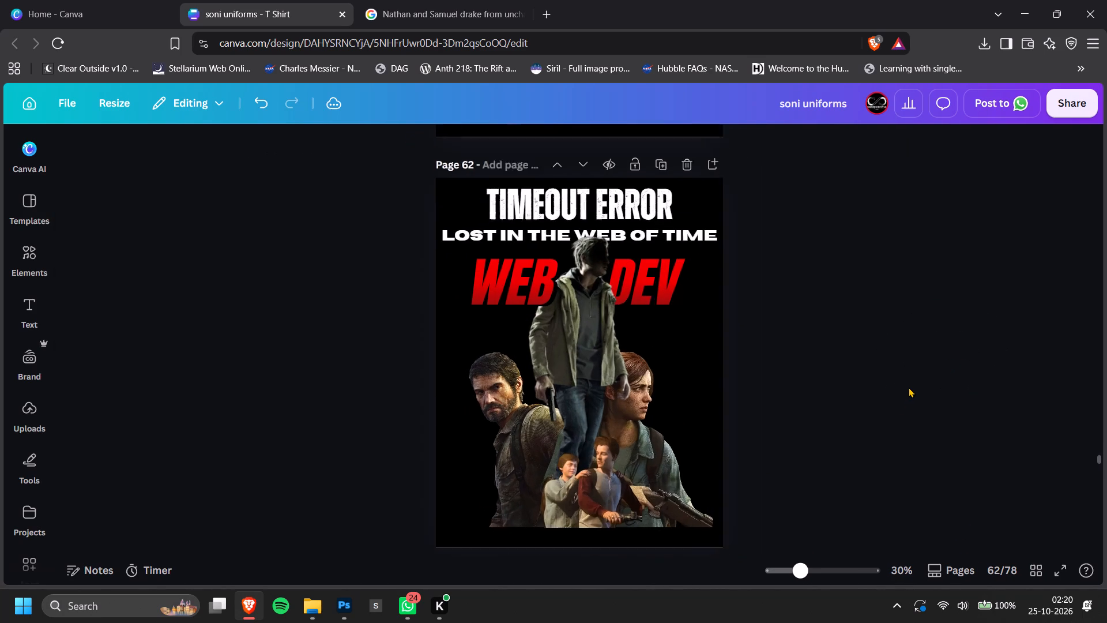
scroll(909, 385, "down", 1)
left_click(692, 339)
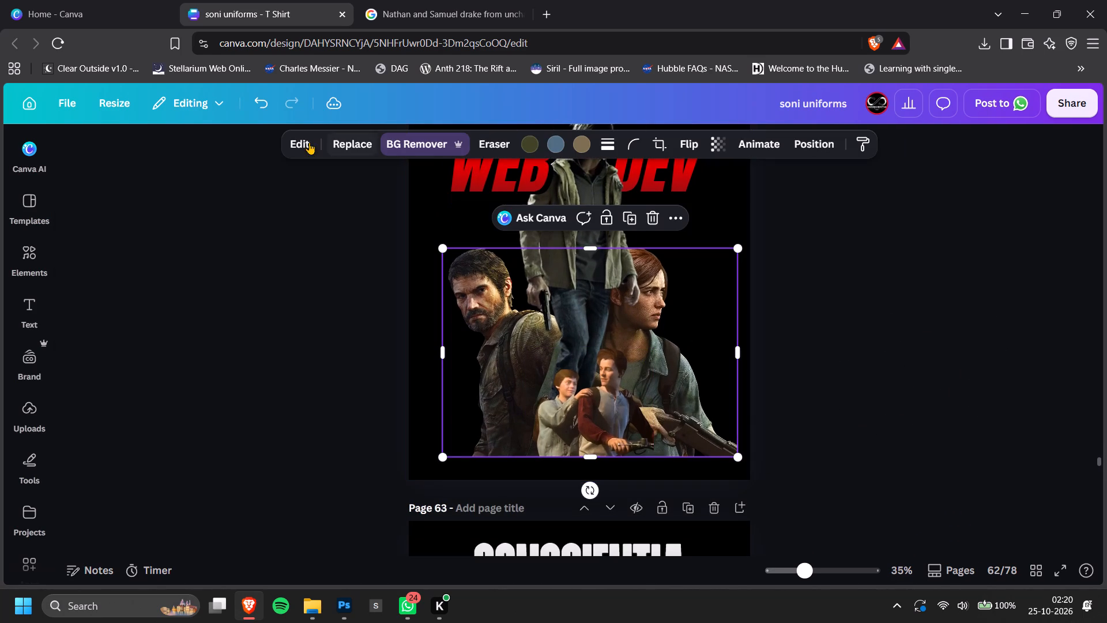
left_click(583, 190)
left_click(596, 267)
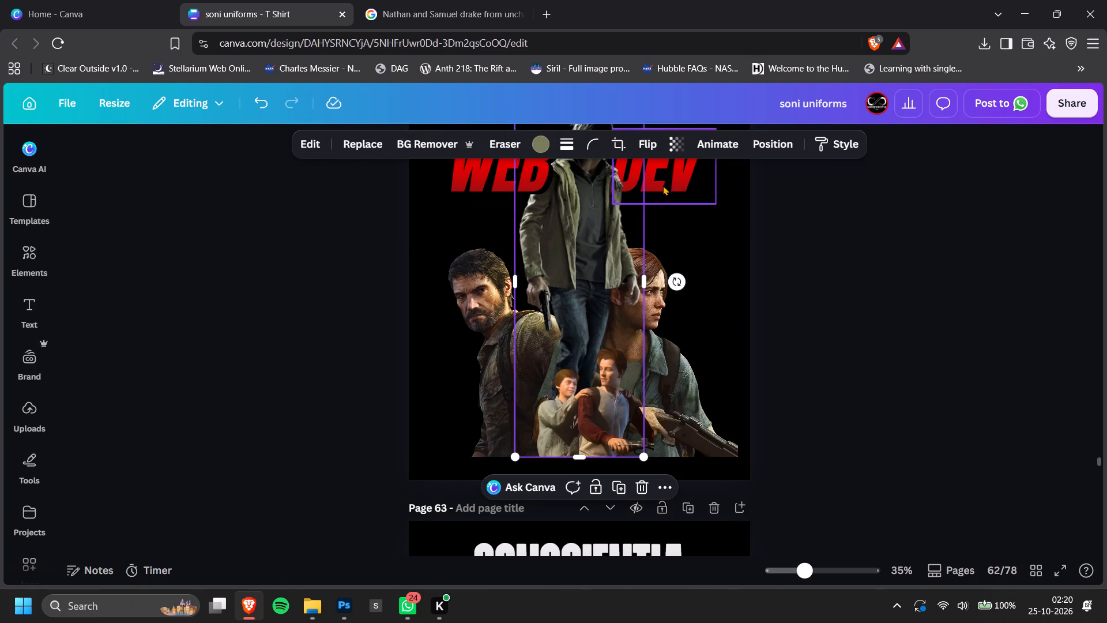
left_click(321, 143)
scroll(194, 316, "down", 4)
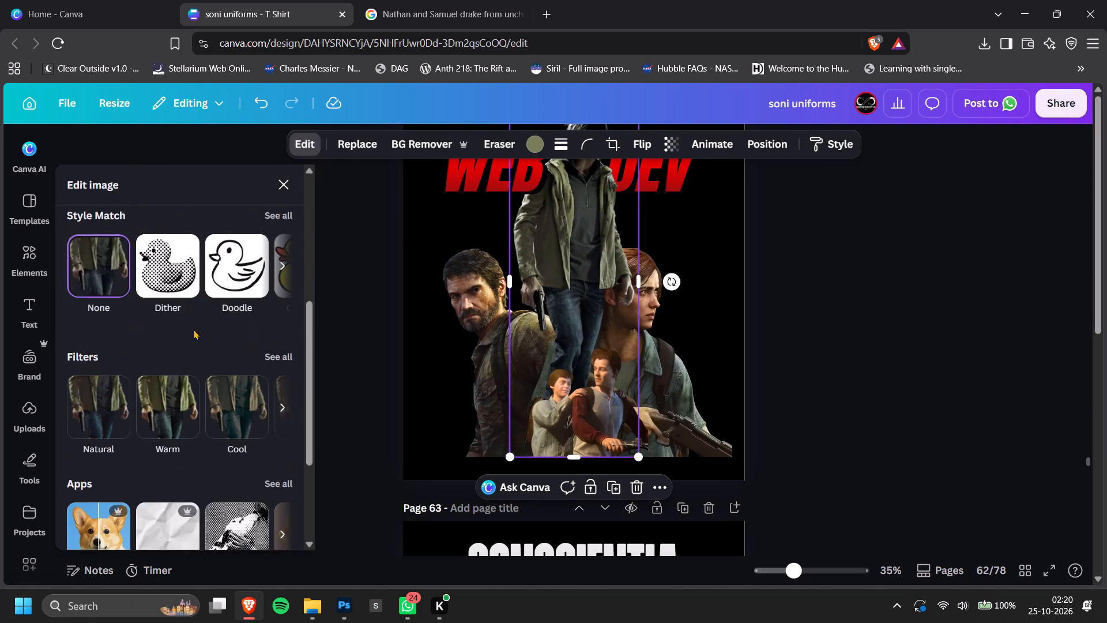
scroll(194, 329, "down", 2)
left_click(276, 489)
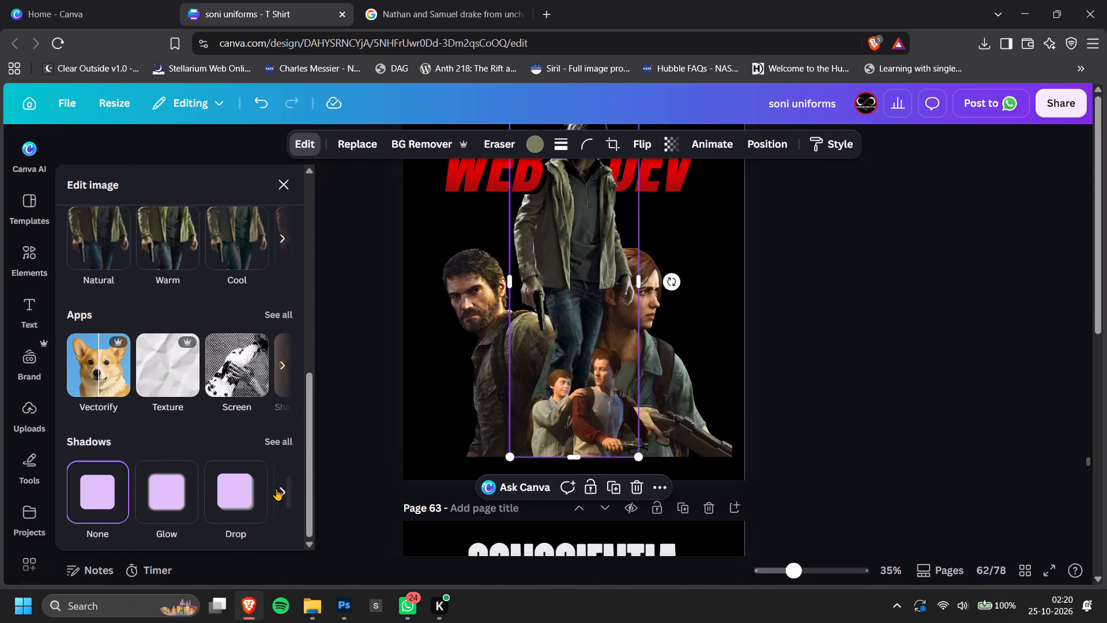
left_click(73, 487)
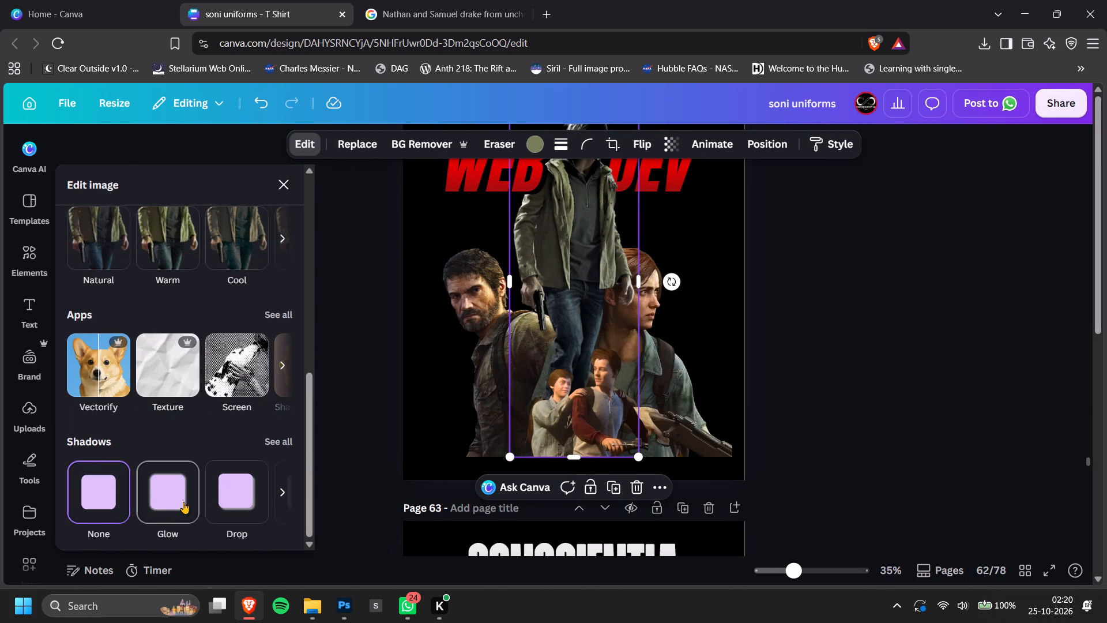
left_click(227, 495)
left_click(229, 490)
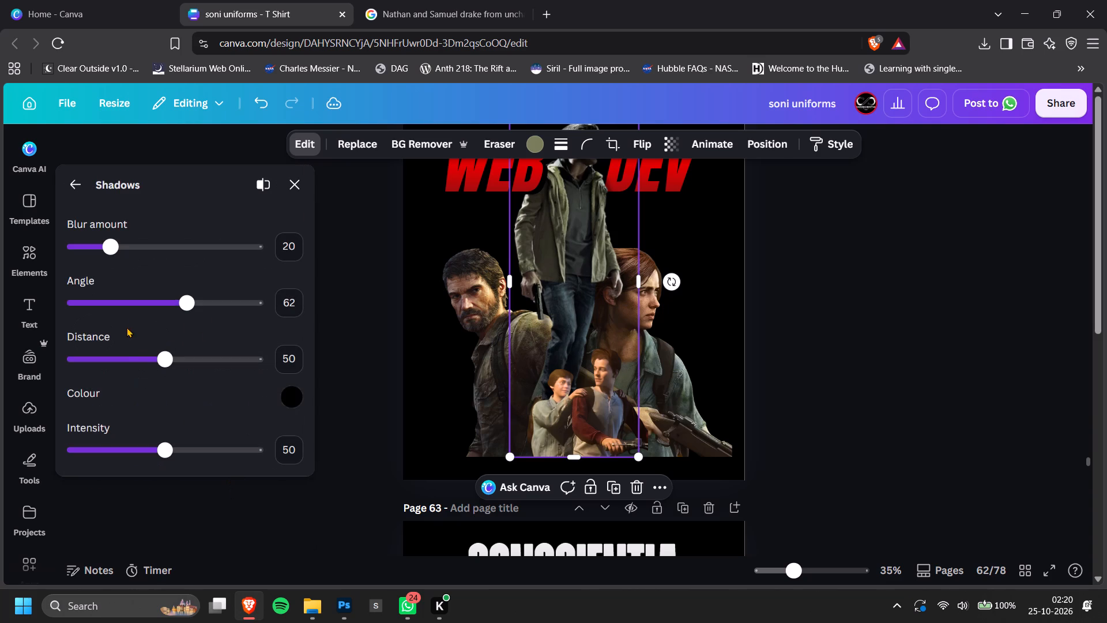
Set the standing man's shadow blur amount to 0 and its intensity to 100.
left_click_drag(111, 242, 0, 244)
left_click_drag(178, 453, 221, 460)
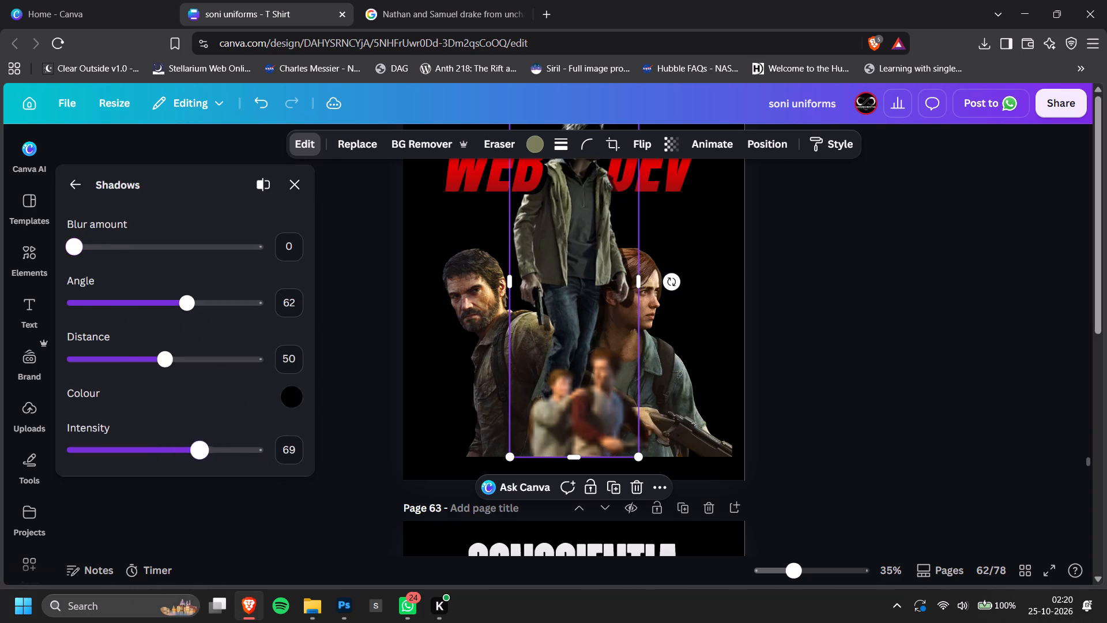
left_click_drag(221, 460, 455, 477)
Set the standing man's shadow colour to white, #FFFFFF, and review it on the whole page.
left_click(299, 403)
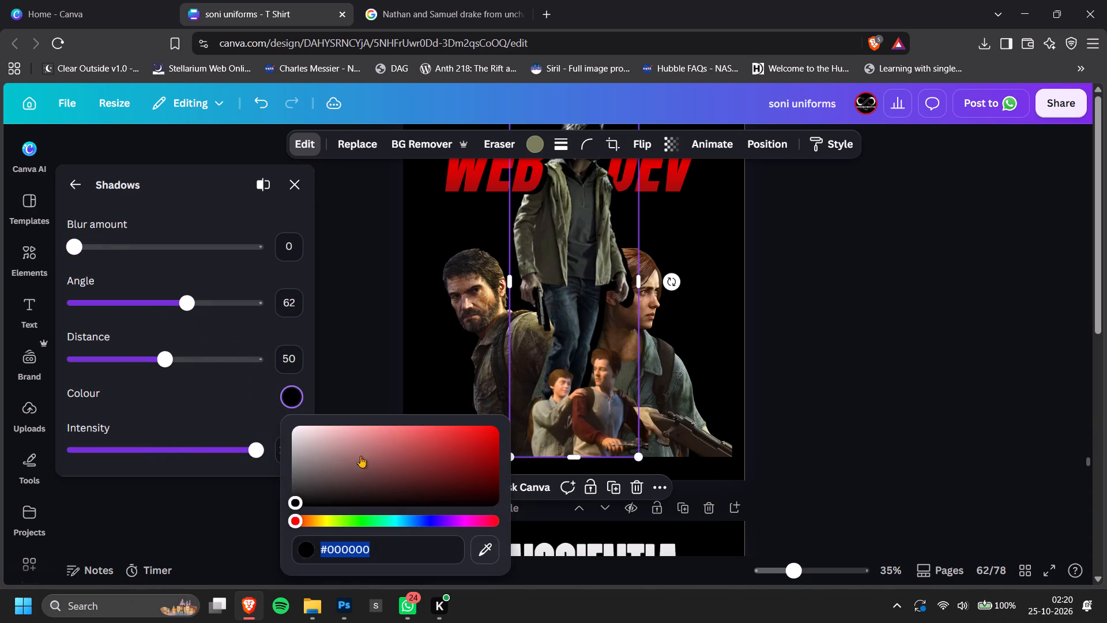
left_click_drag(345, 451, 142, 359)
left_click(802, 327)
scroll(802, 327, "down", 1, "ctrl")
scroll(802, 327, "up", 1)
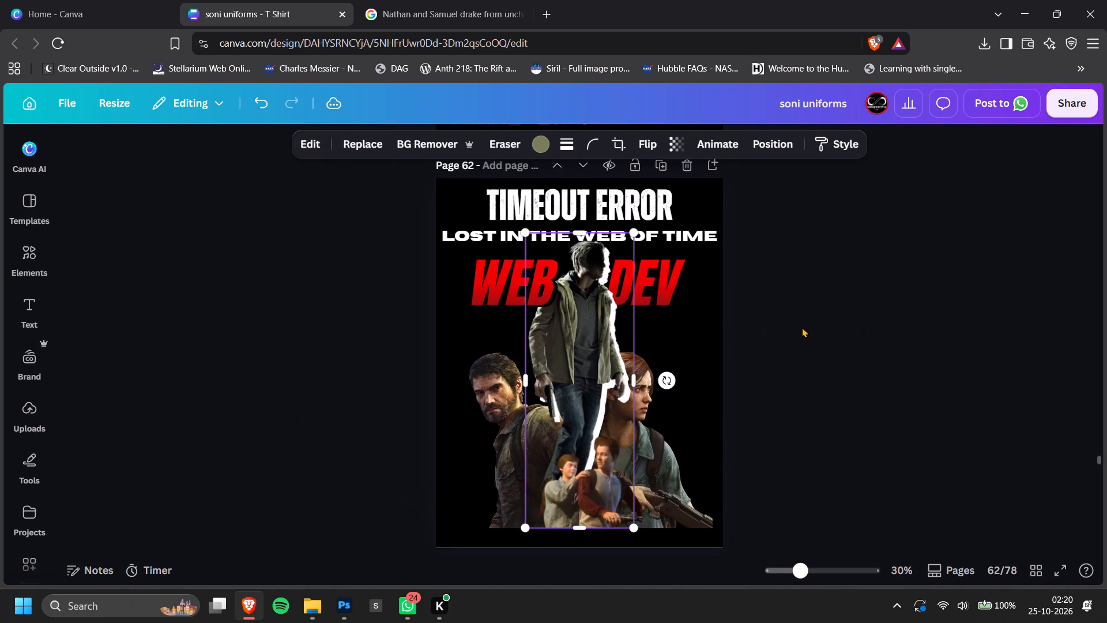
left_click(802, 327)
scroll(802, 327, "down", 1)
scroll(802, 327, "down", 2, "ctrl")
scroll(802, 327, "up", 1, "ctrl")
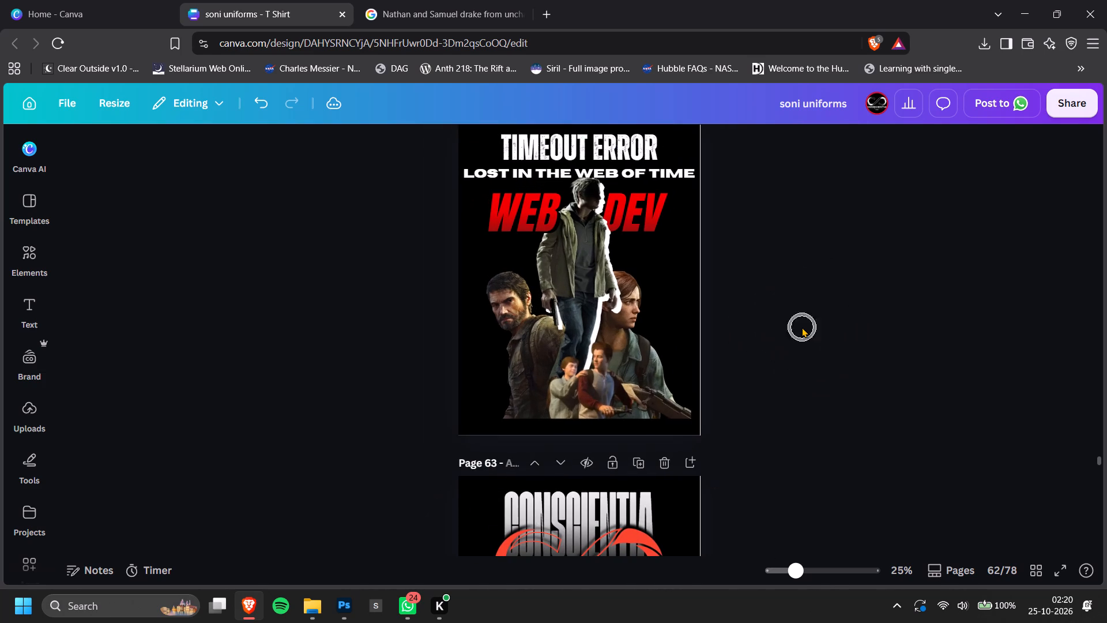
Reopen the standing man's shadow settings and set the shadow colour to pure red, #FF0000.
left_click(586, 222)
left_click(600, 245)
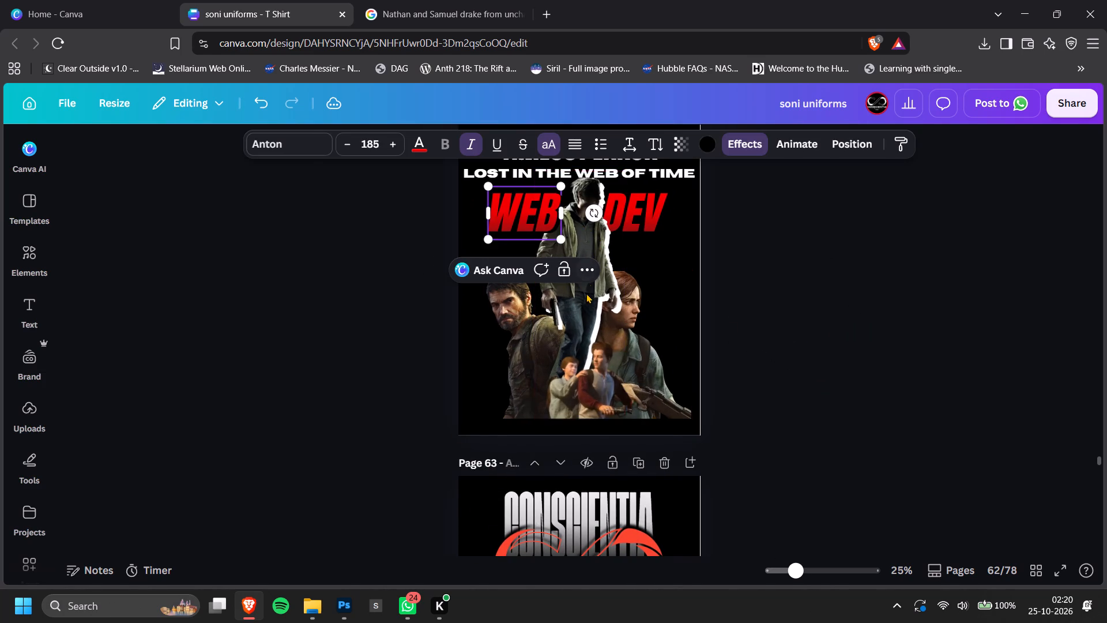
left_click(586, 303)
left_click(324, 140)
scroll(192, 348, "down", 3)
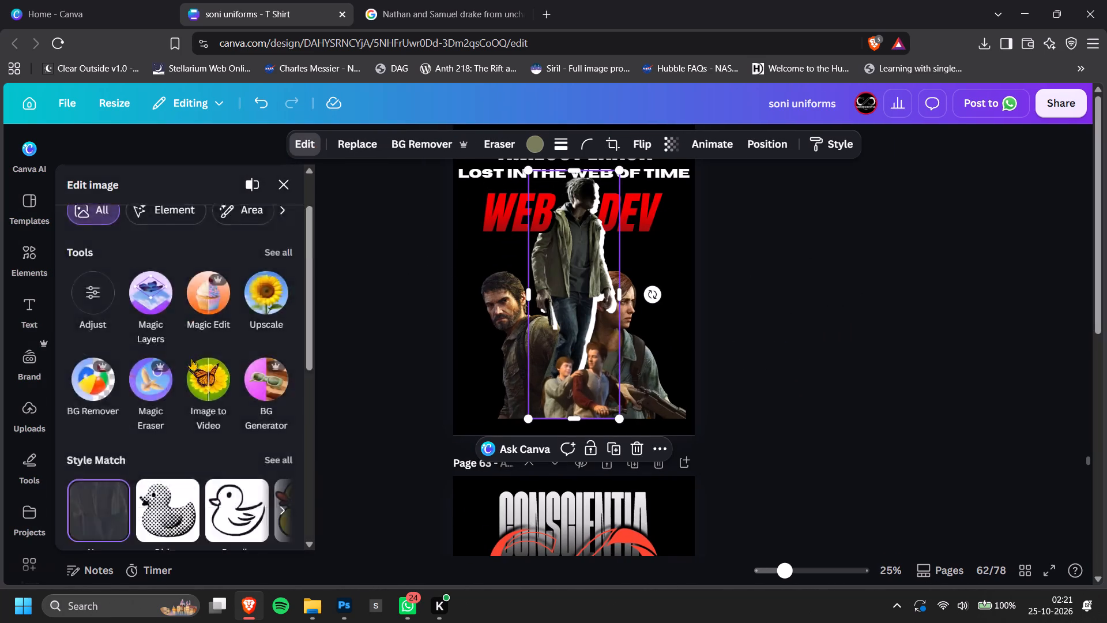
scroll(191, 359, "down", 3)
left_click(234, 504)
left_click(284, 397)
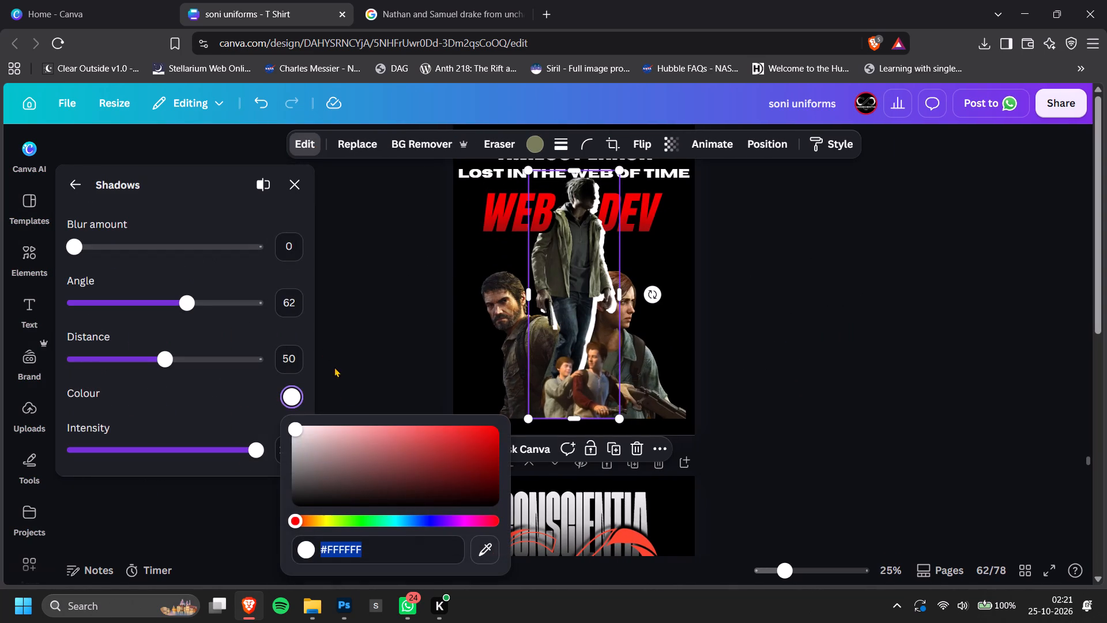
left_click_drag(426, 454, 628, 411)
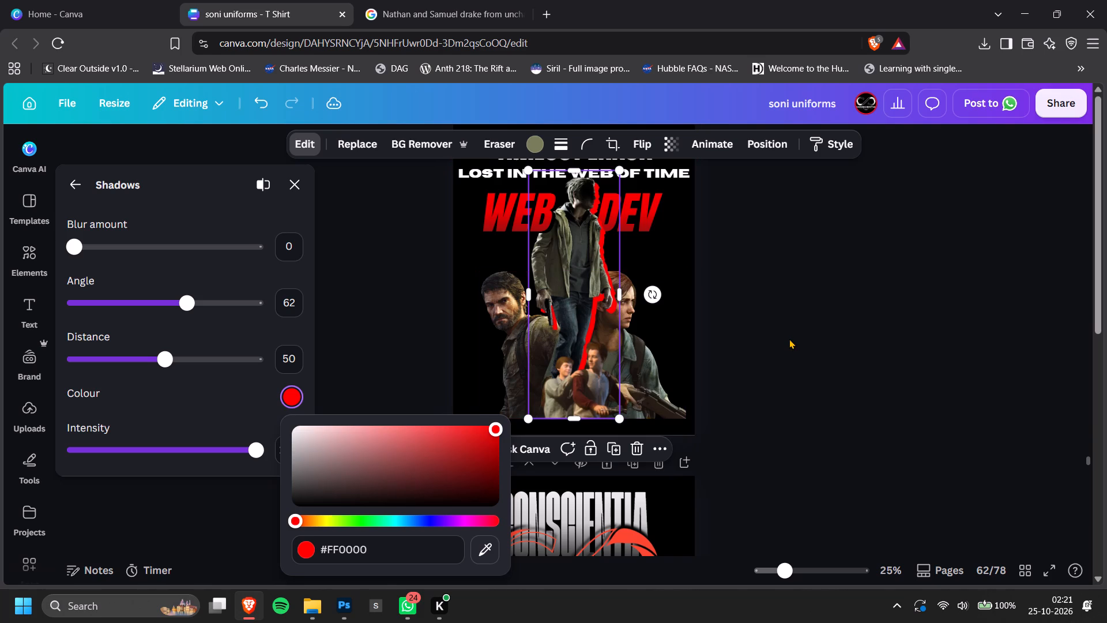
Match the standing man's shadow colour to the darker red #B30A0A sampled from the lower part of the DEV lettering.
scroll(654, 208, "up", 7, "ctrl")
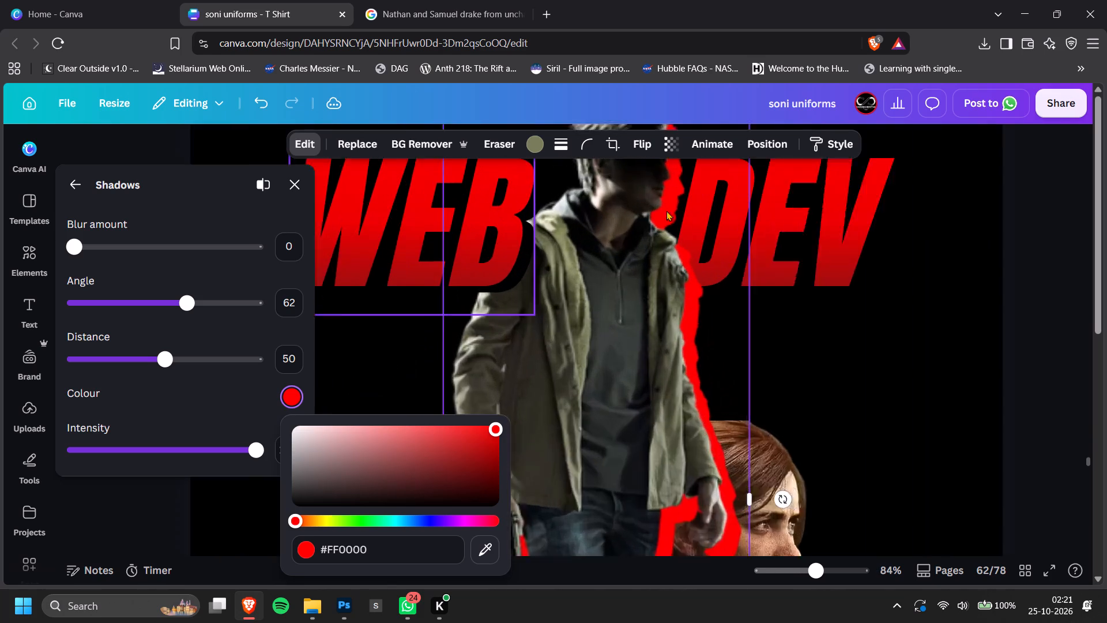
scroll(805, 271, "down", 2, "shift")
scroll(628, 325, "up", 2)
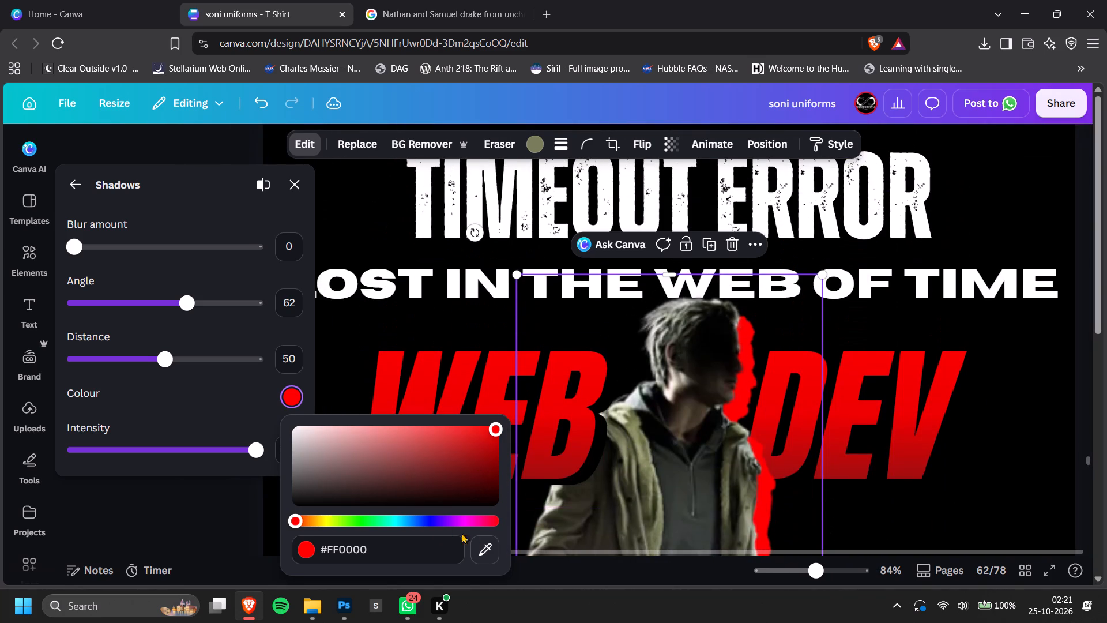
left_click(476, 536)
left_click(770, 461)
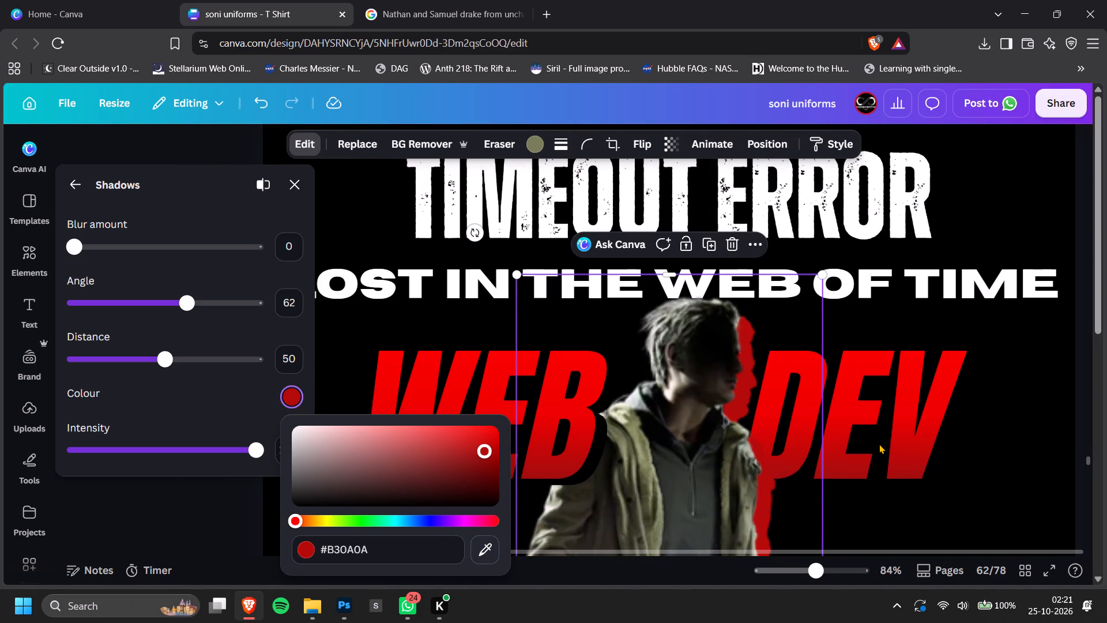
Set the standing man's shadow distance to 26 and its angle to 64.
scroll(879, 444, "down", 1)
scroll(879, 444, "down", 5, "ctrl")
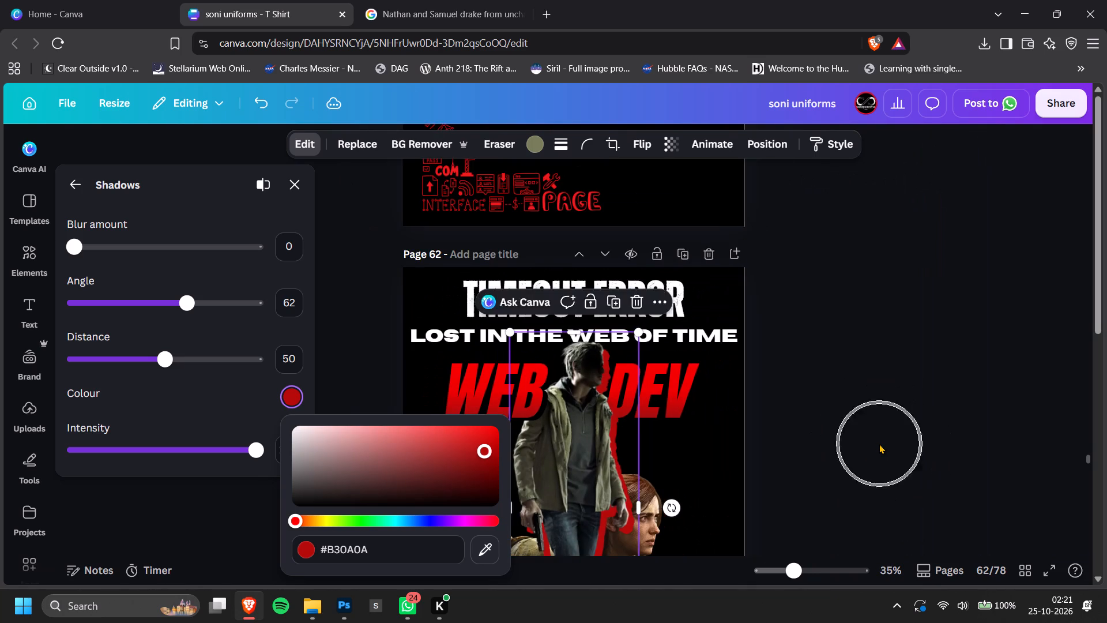
scroll(879, 444, "down", 2)
scroll(879, 444, "down", 1, "ctrl")
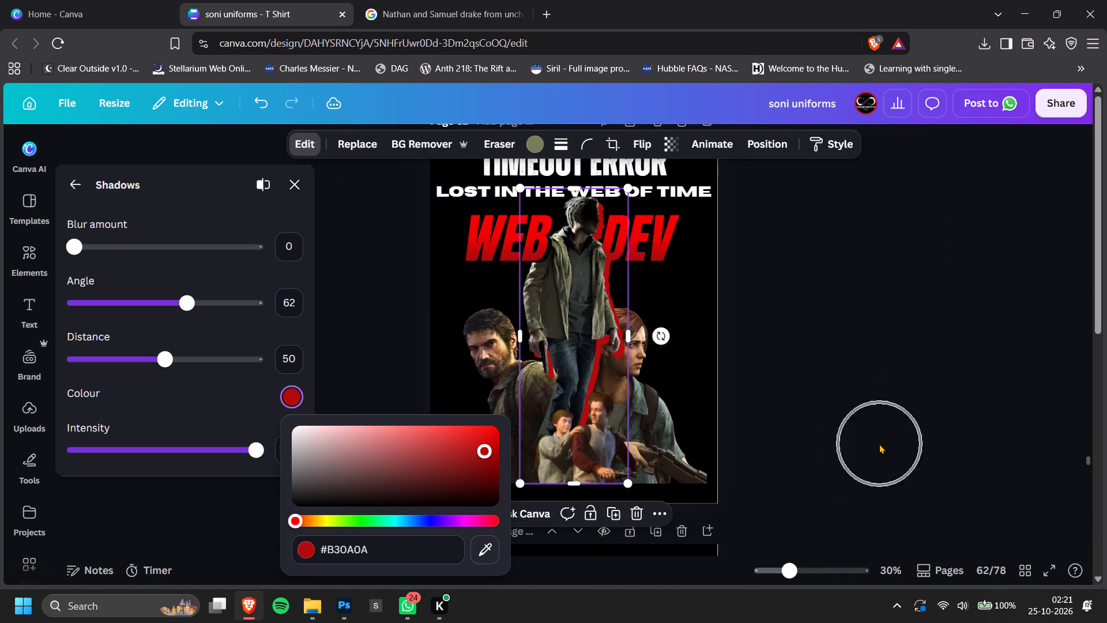
scroll(879, 444, "up", 1, "shift")
left_click_drag(135, 352, 119, 349)
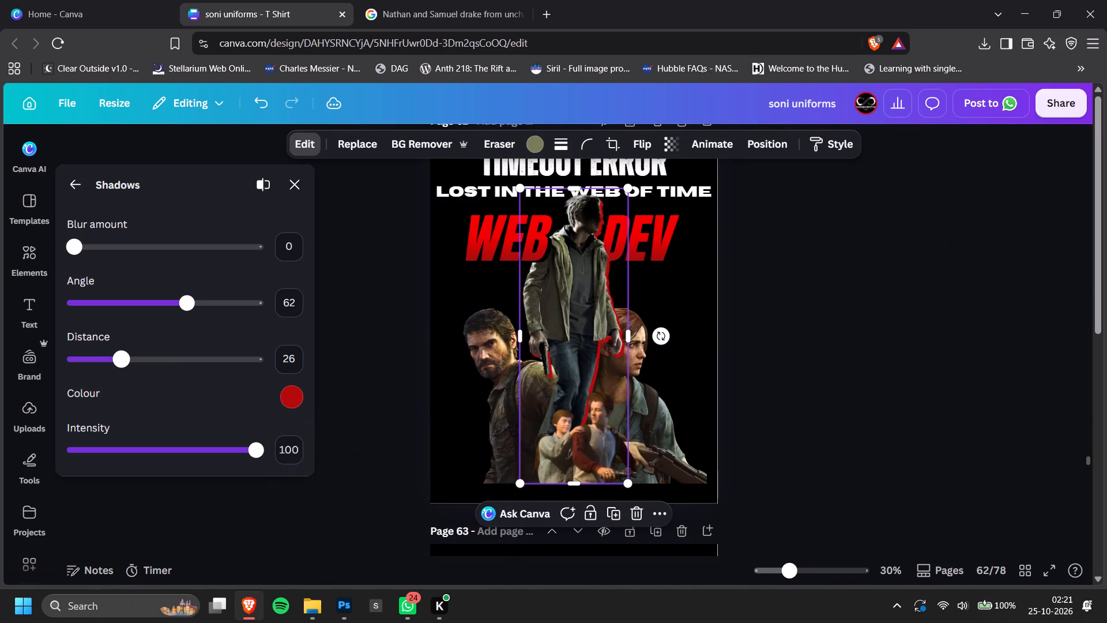
left_click_drag(119, 349, 99, 345)
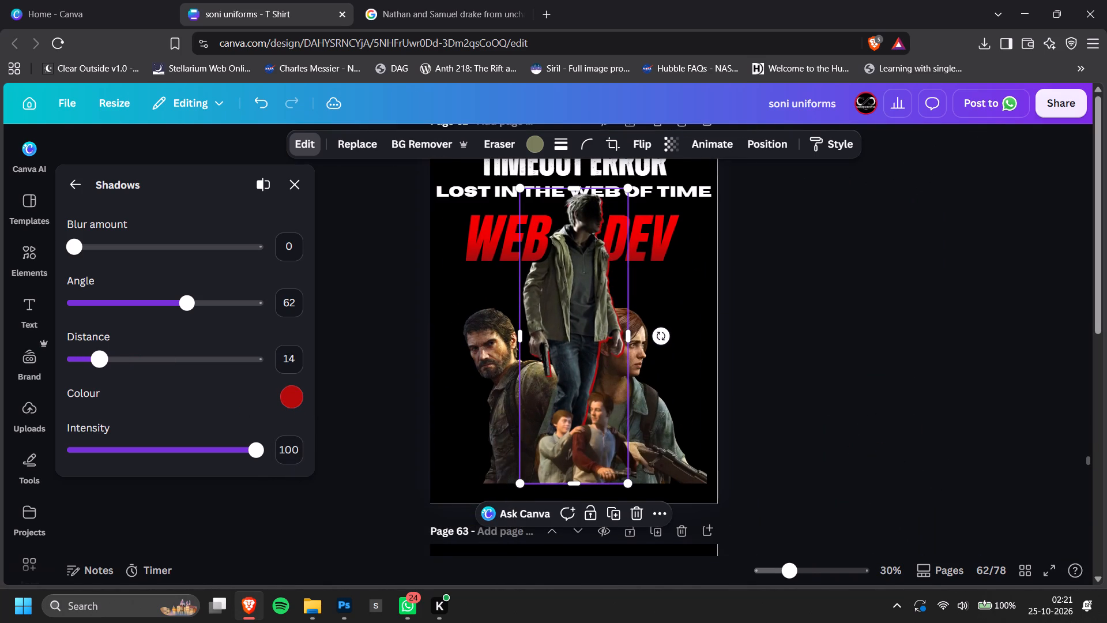
left_click_drag(99, 345, 121, 352)
left_click_drag(160, 308, 149, 306)
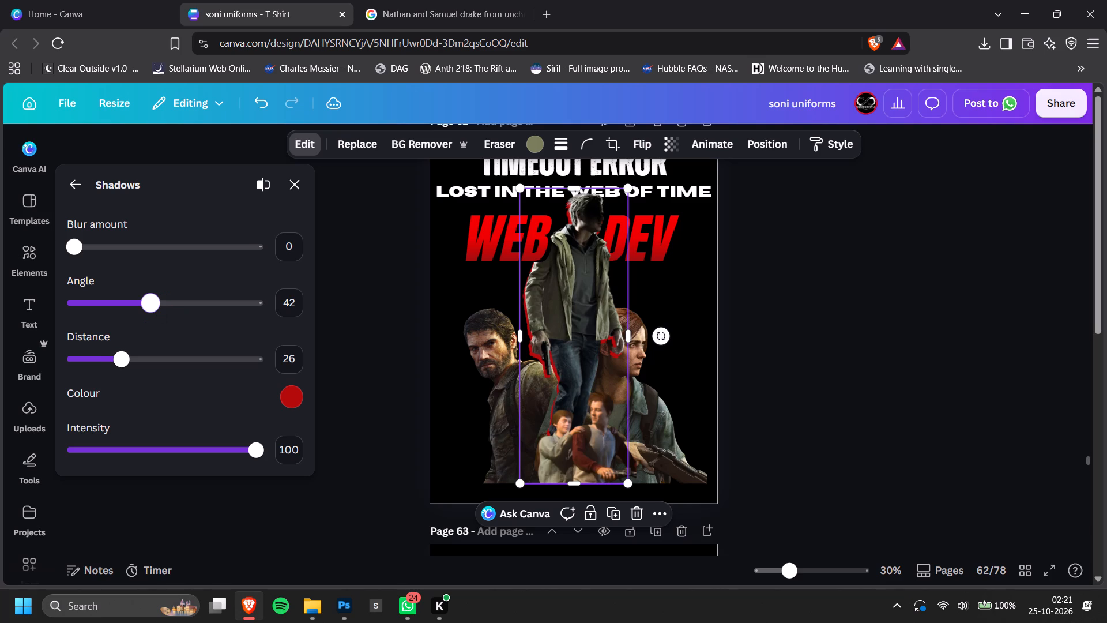
left_click_drag(149, 306, 187, 318)
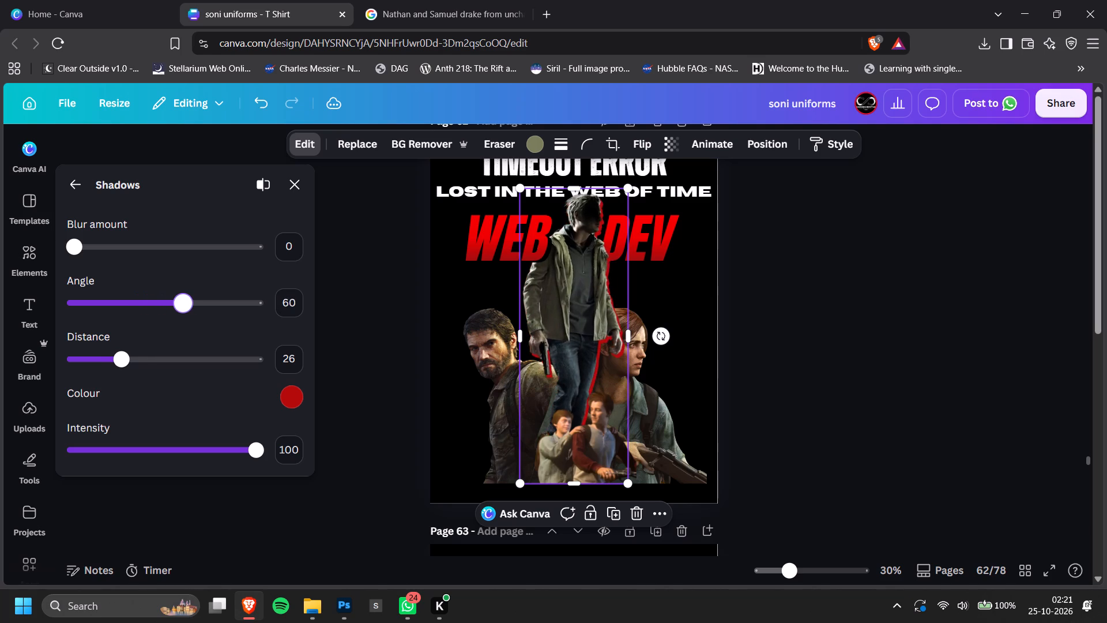
left_click_drag(187, 318, 191, 320)
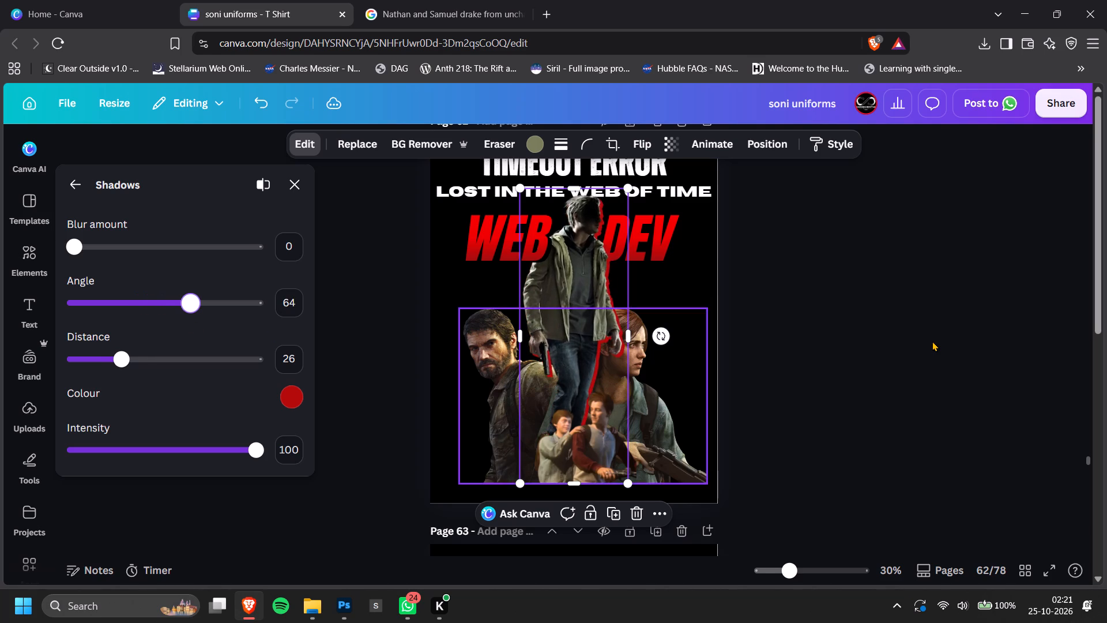
Review the page 62 design at full-page and close-up scale, examining the red shadow beside the standing man's head.
double_click(932, 341)
scroll(932, 341, "down", 2, "ctrl")
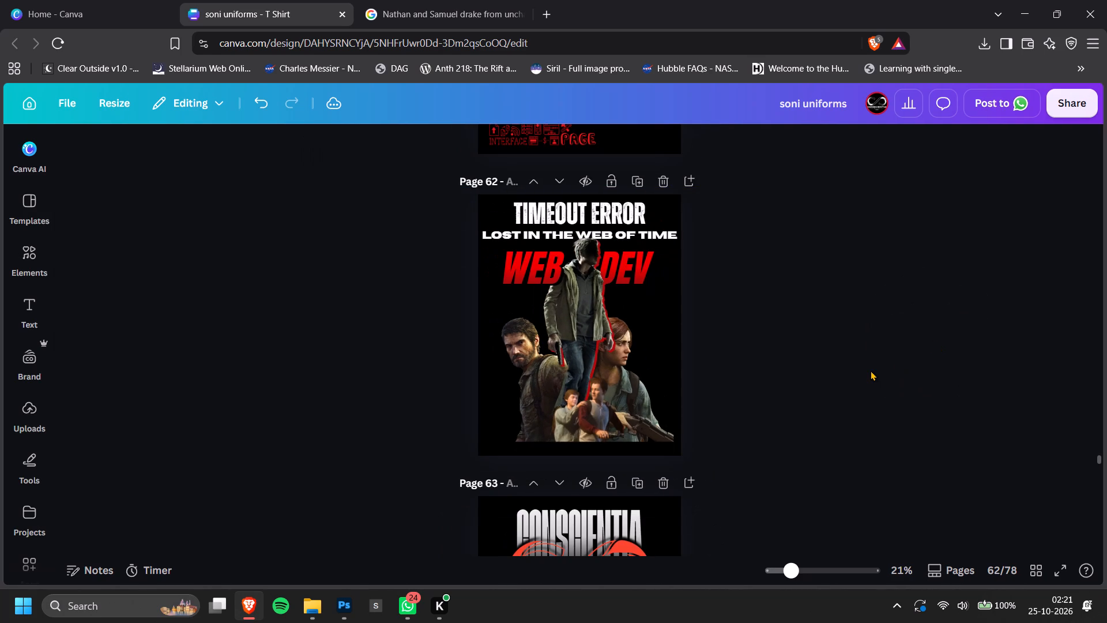
scroll(871, 370, "up", 4, "ctrl")
scroll(871, 370, "down", 1, "ctrl")
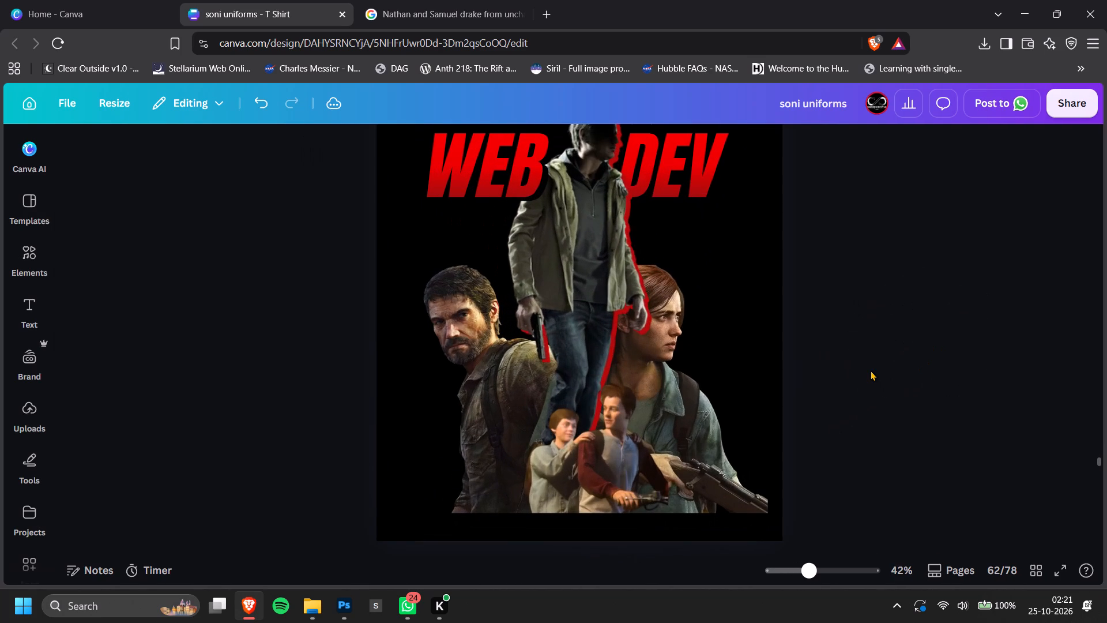
scroll(871, 370, "down", 2, "ctrl")
scroll(747, 247, "up", 4, "ctrl")
left_click(563, 220)
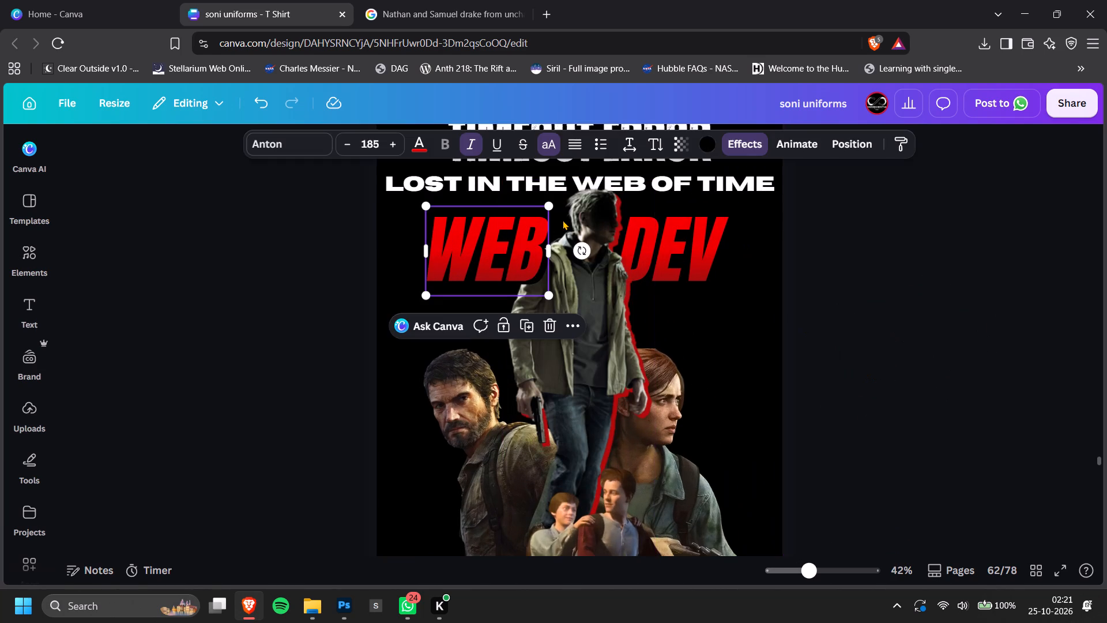
left_click(598, 201)
left_click(620, 215)
left_click(806, 355)
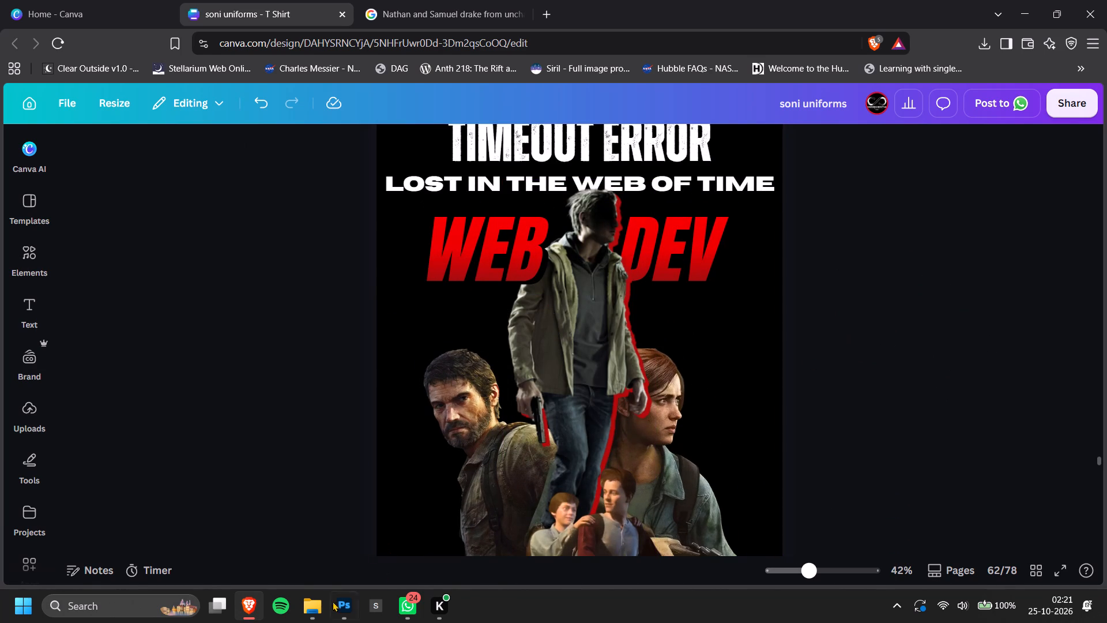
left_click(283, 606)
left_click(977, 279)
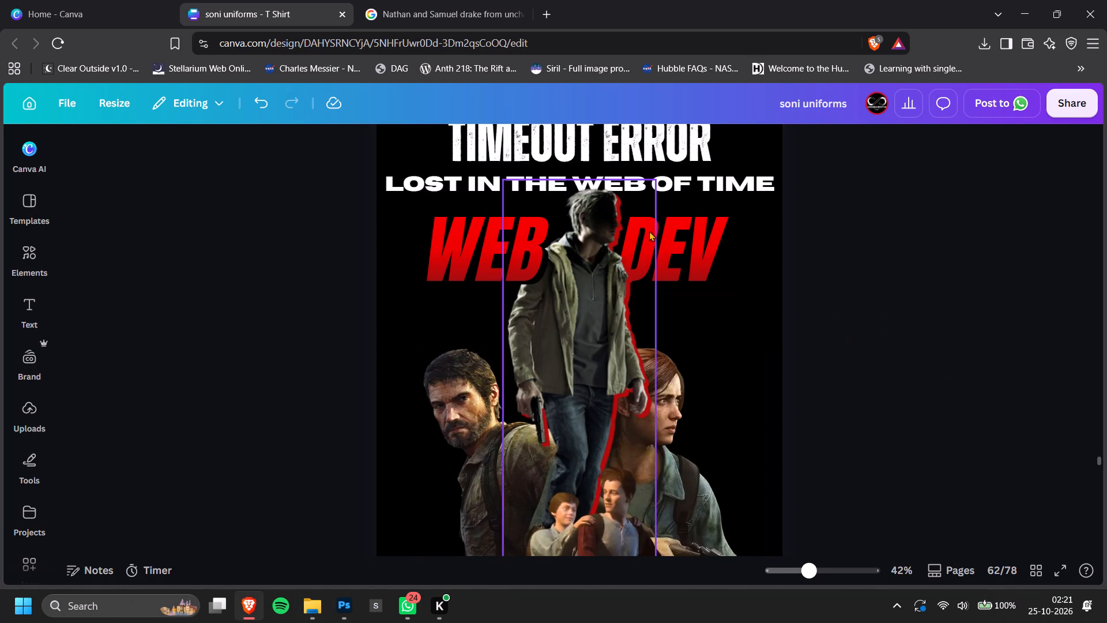
Resize the standing man slightly to about 5.4 wide by 14.6 high, keeping his head overlapping the LOST IN THE WEB OF TIME line.
left_click(586, 387)
scroll(642, 214, "up", 1)
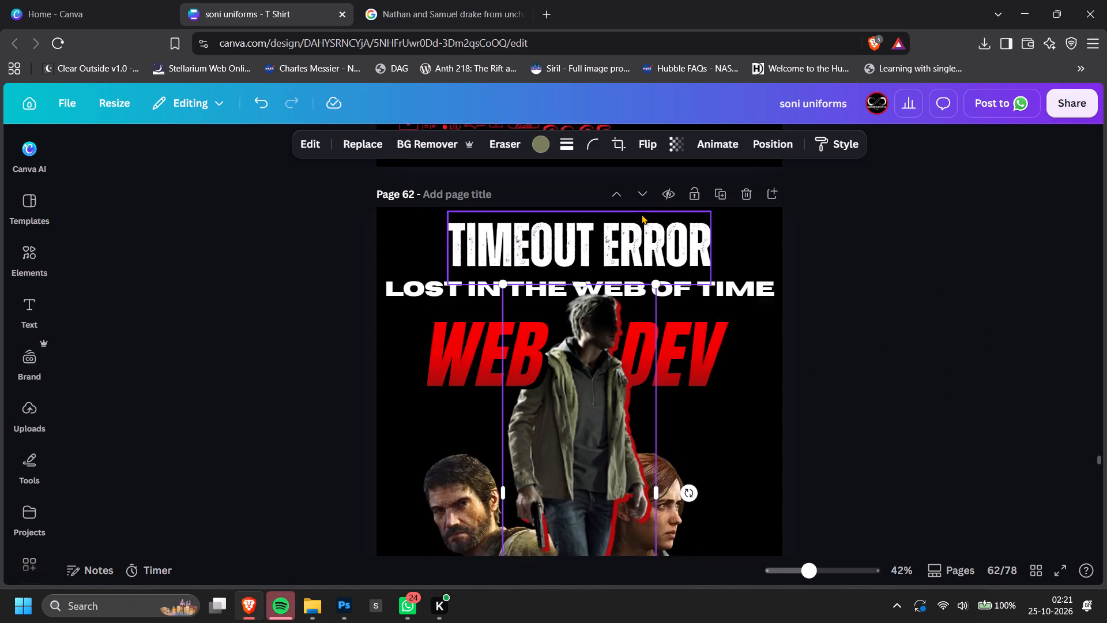
left_click_drag(653, 375, 661, 371)
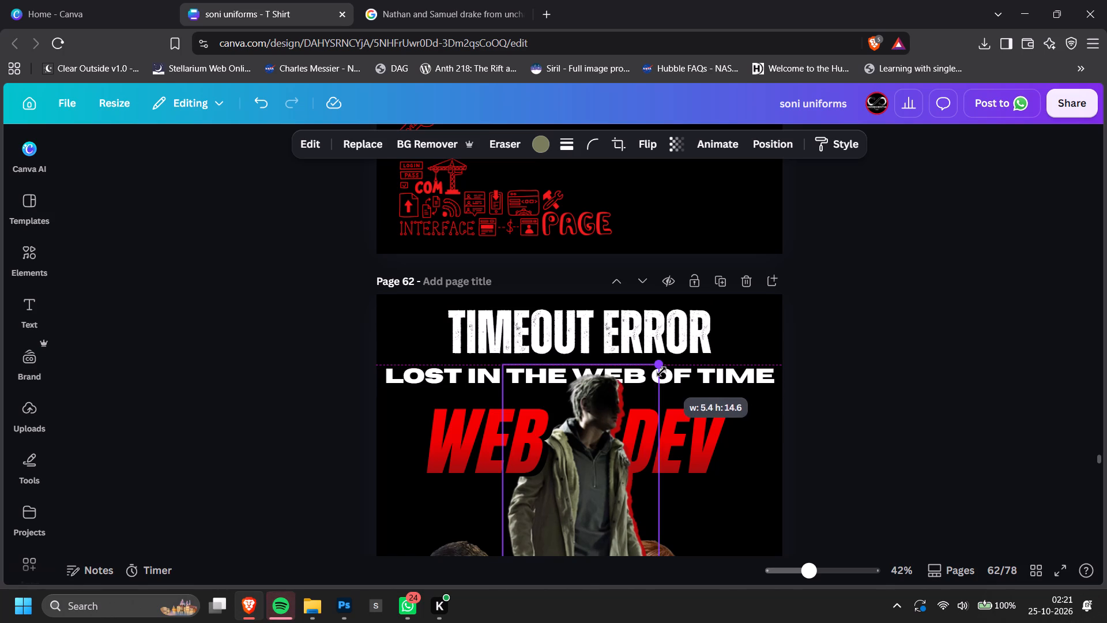
left_click_drag(661, 371, 658, 371)
scroll(658, 371, "up", 5, "ctrl")
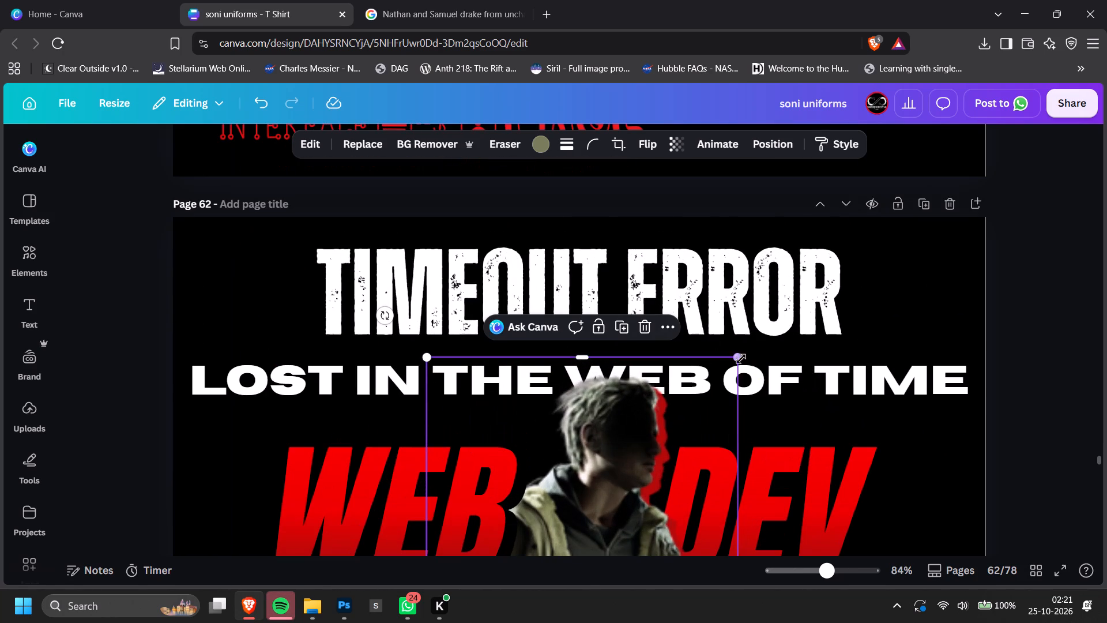
left_click_drag(739, 354, 731, 355)
scroll(792, 364, "down", 4, "ctrl")
double_click(937, 346)
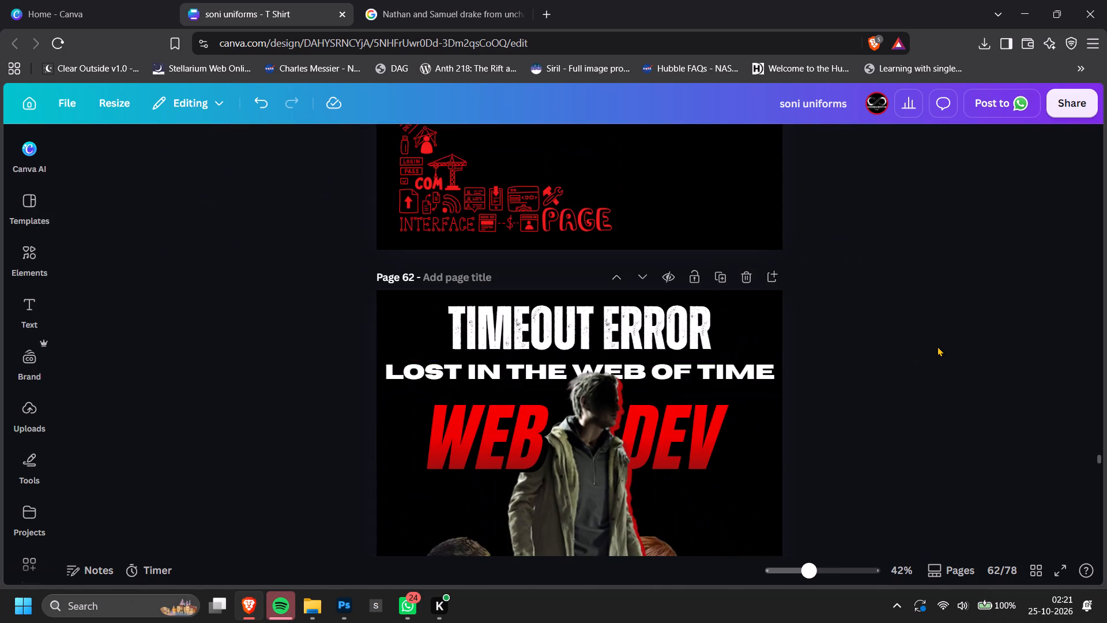
Open the image editing options for the standing man cutout between the WEB and DEV lettering.
scroll(937, 346, "down", 2)
scroll(937, 346, "down", 2, "ctrl")
scroll(503, 260, "up", 8, "ctrl")
left_click(623, 290)
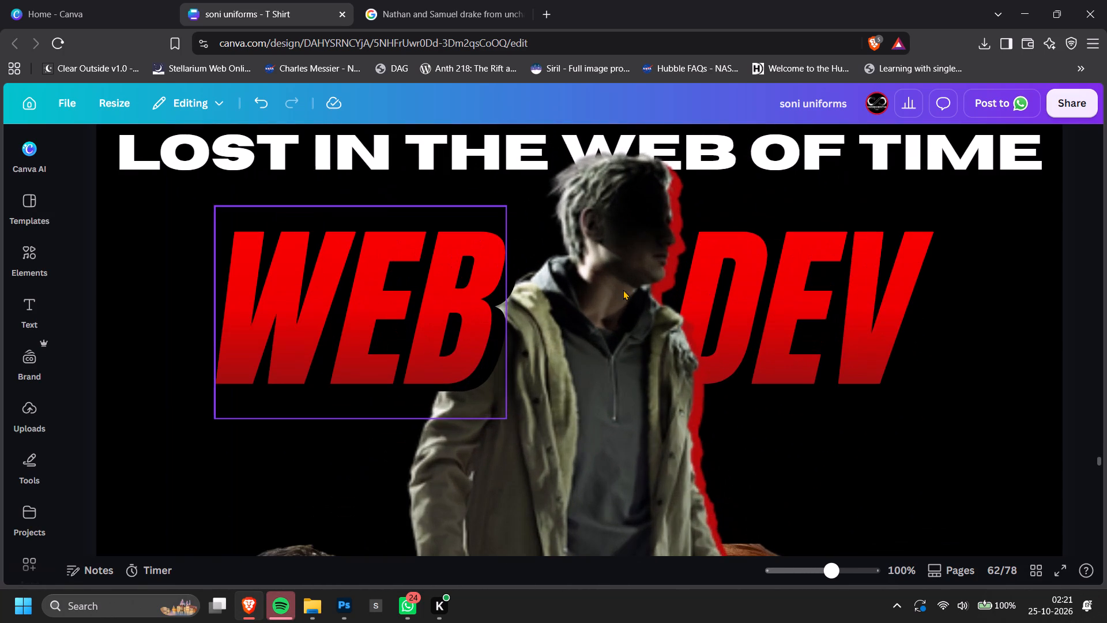
left_click(688, 474)
left_click(317, 144)
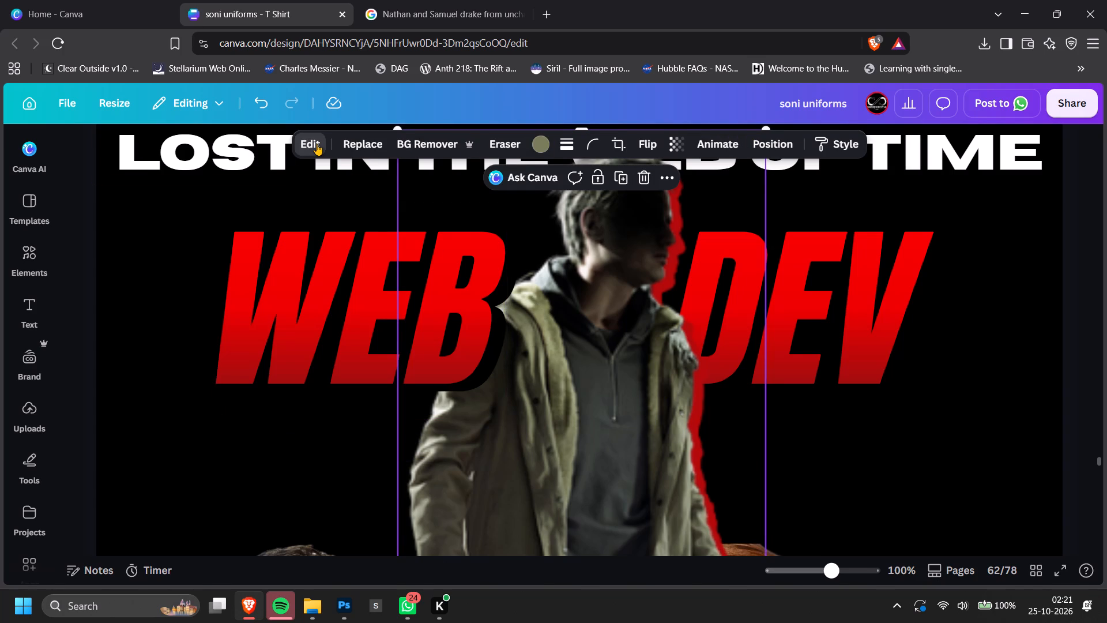
left_click(263, 344)
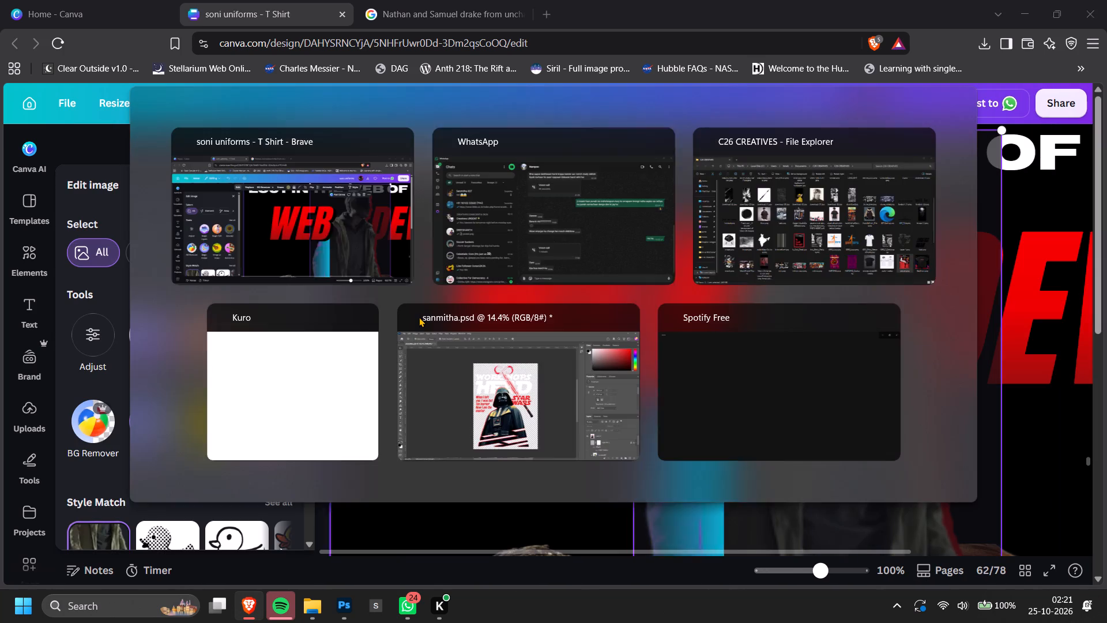
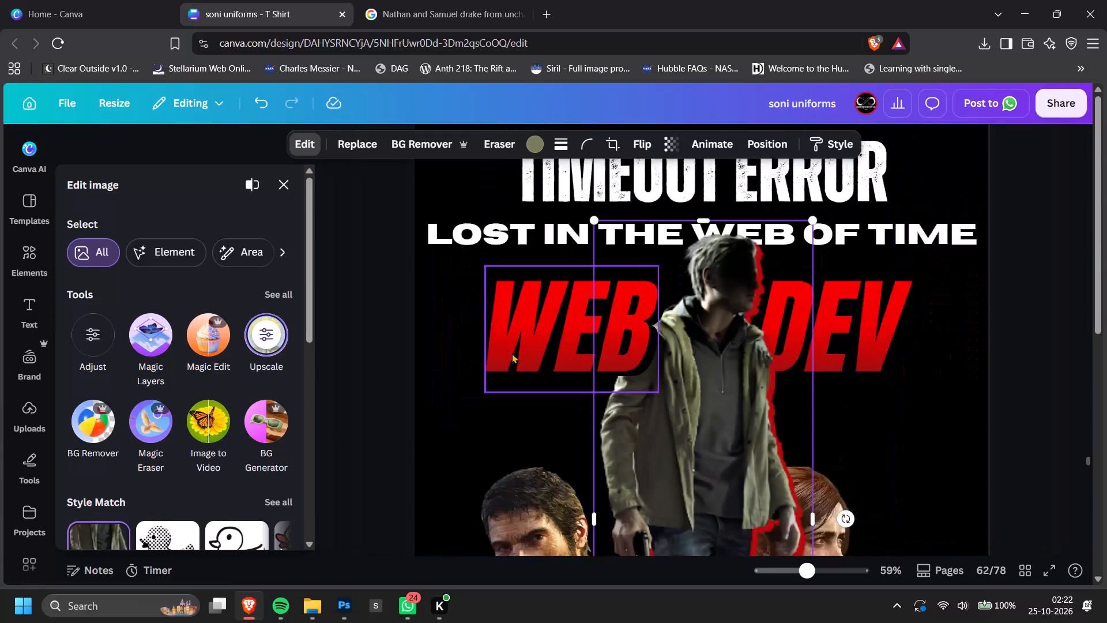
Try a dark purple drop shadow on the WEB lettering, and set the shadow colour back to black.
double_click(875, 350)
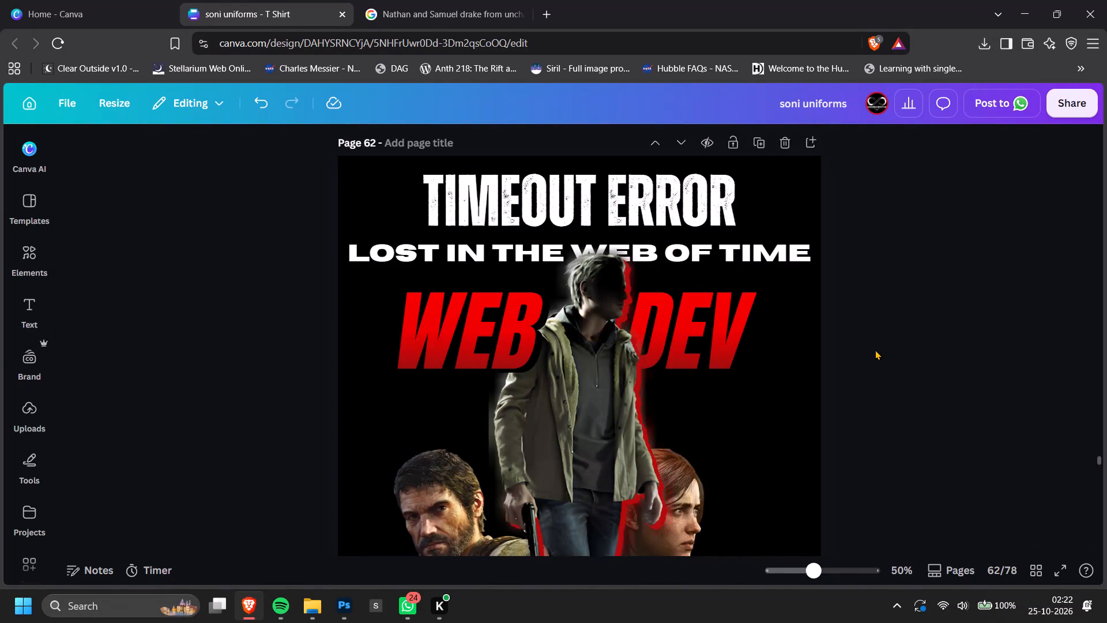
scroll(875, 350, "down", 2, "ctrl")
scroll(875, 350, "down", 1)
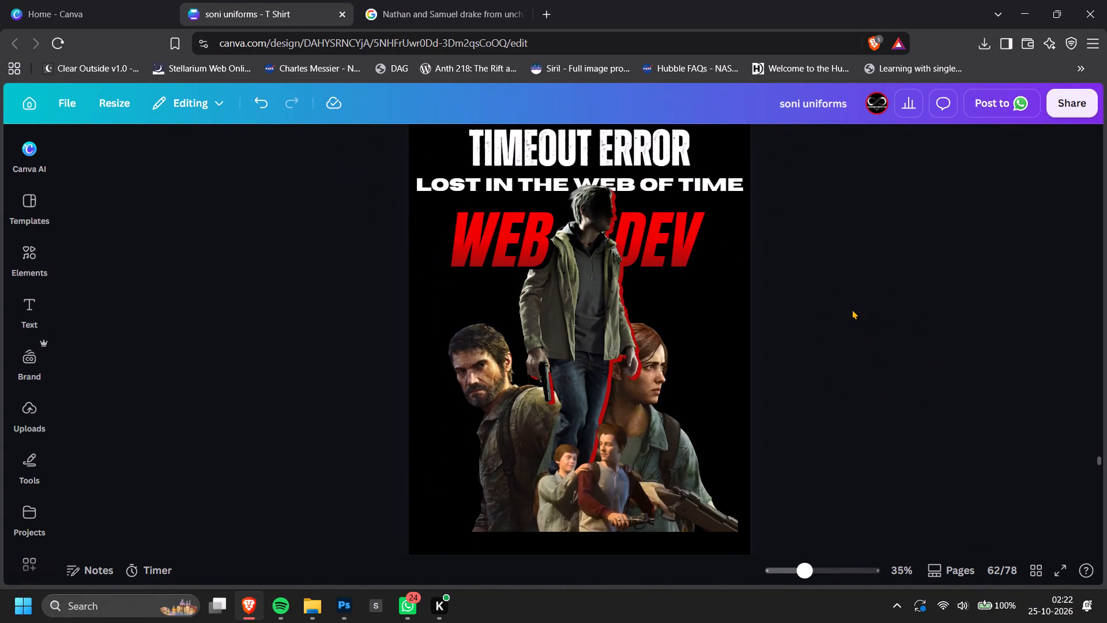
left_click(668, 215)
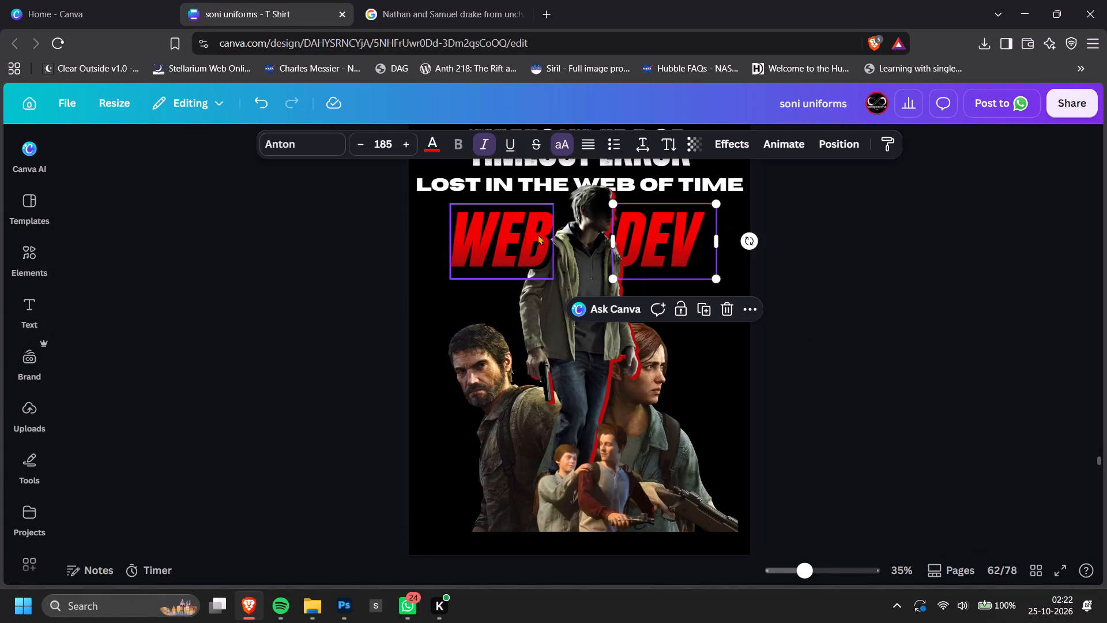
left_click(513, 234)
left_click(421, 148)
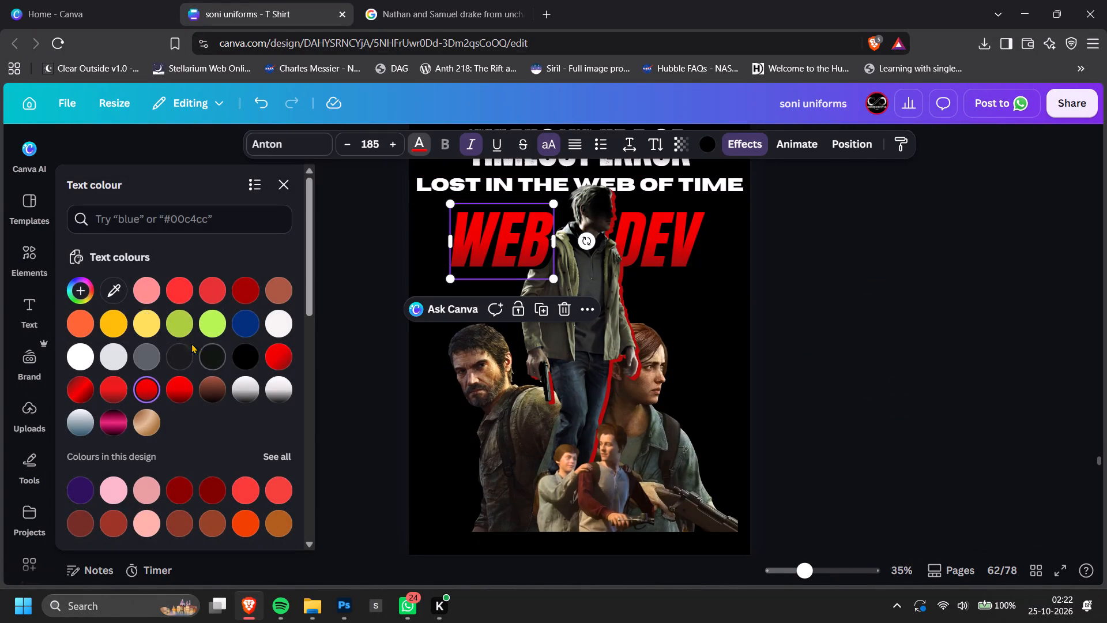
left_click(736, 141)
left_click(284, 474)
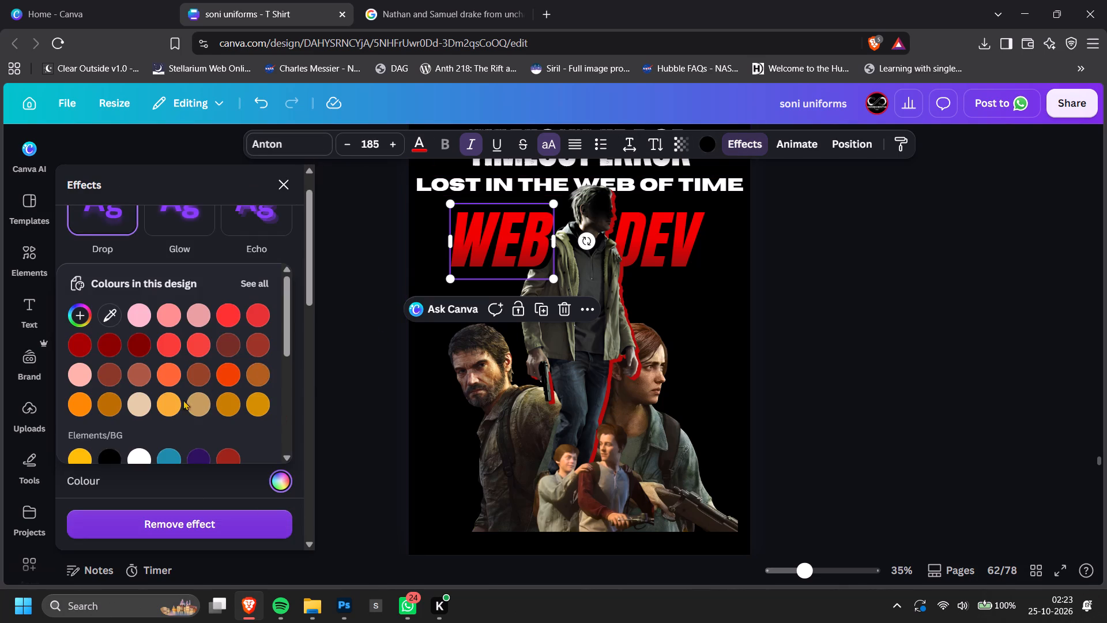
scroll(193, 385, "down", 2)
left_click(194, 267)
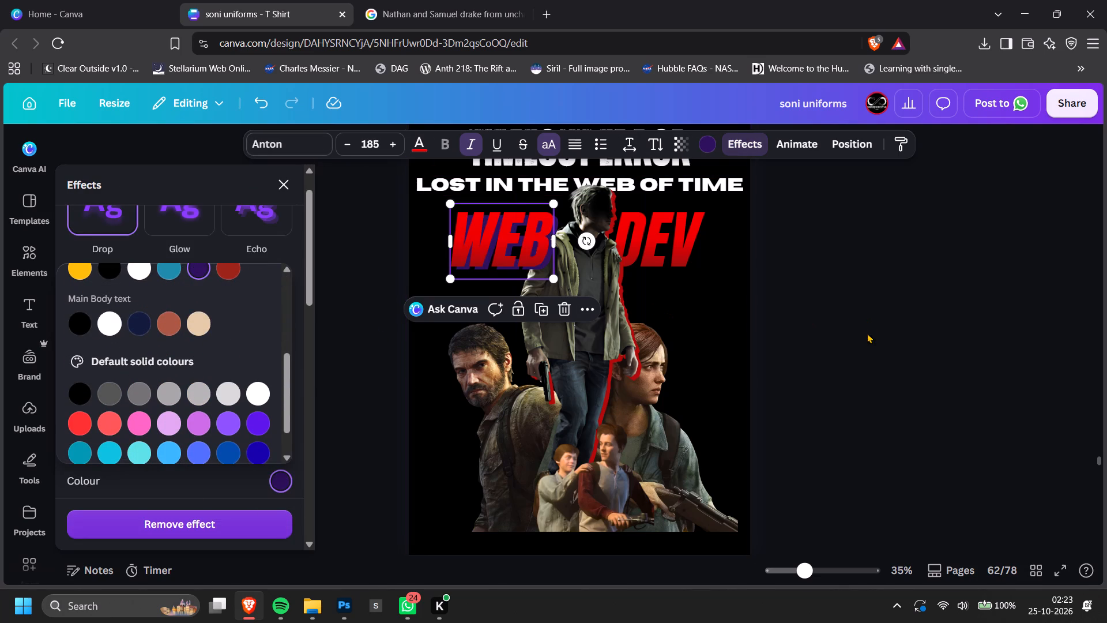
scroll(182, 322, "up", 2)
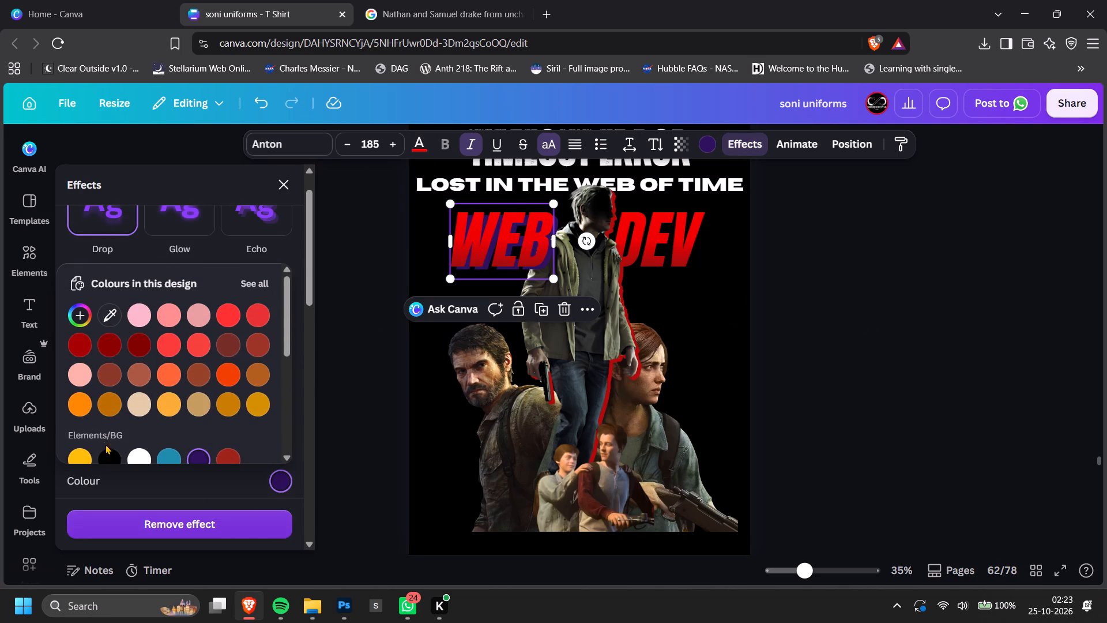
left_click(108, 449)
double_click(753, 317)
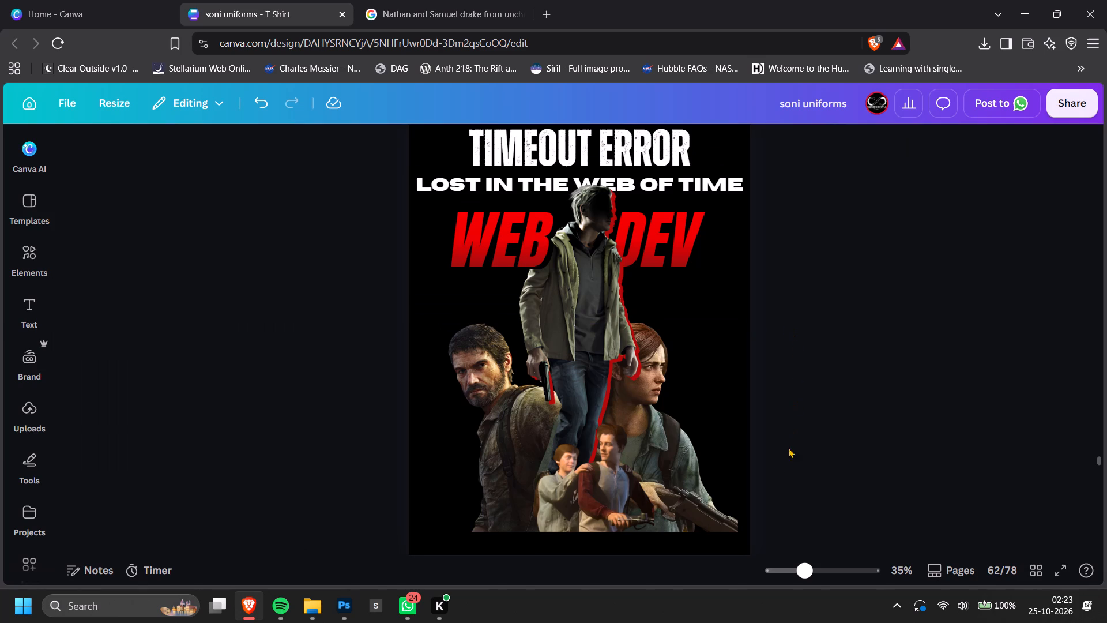
Open the Screen effect for the bearded man and woman image and apply the Lino style.
scroll(767, 463, "down", 1, "ctrl")
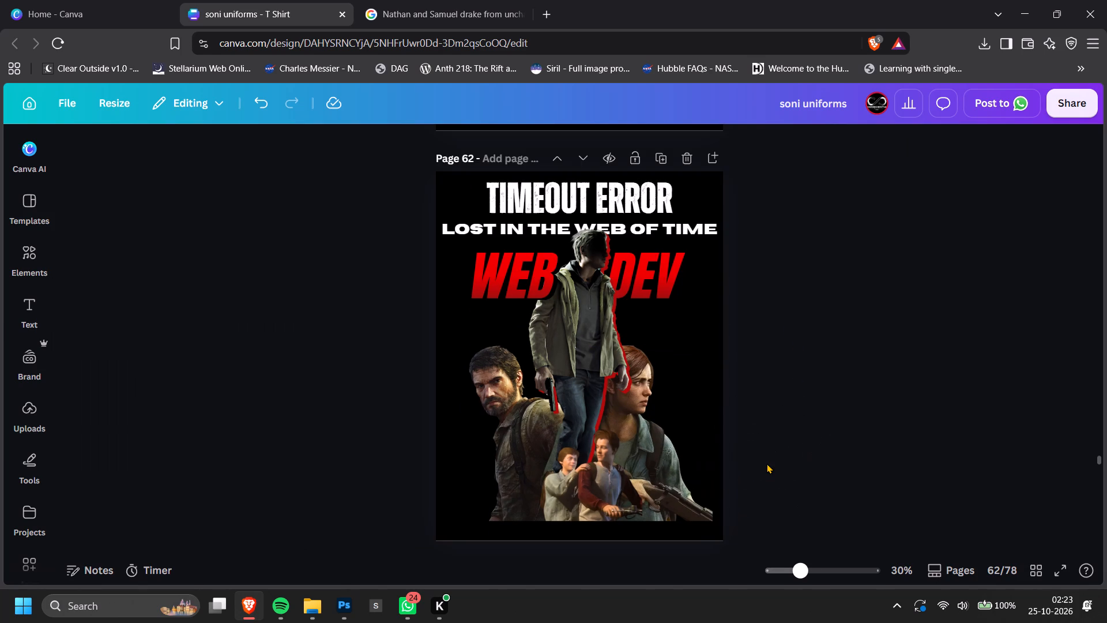
scroll(767, 463, "down", 1, "ctrl")
scroll(721, 491, "up", 1, "ctrl")
left_click(680, 455)
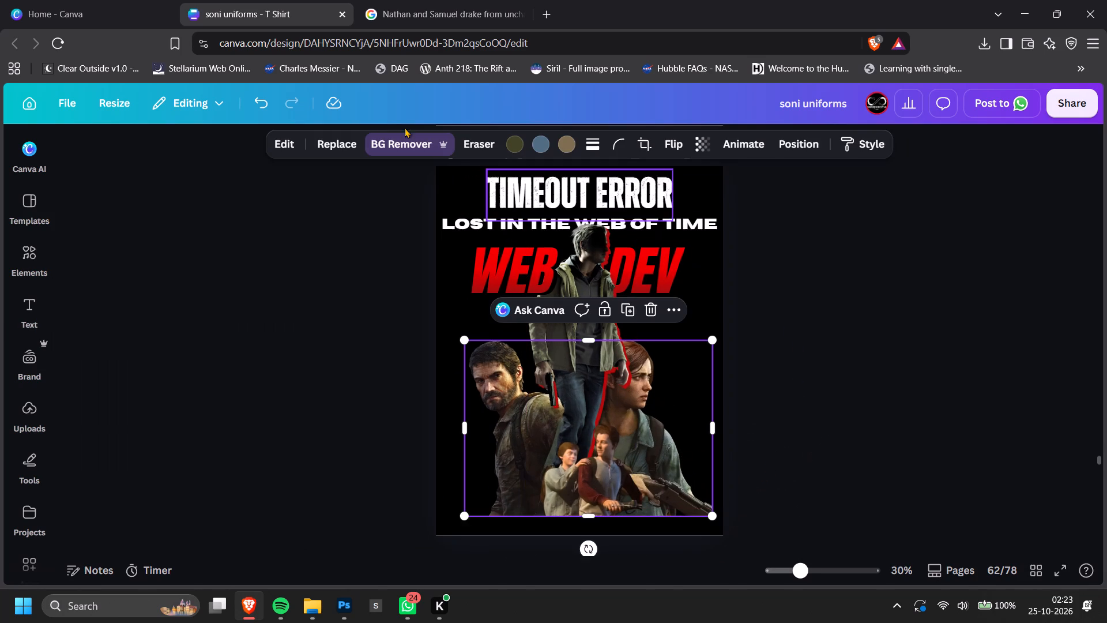
left_click(279, 141)
scroll(171, 391, "down", 2)
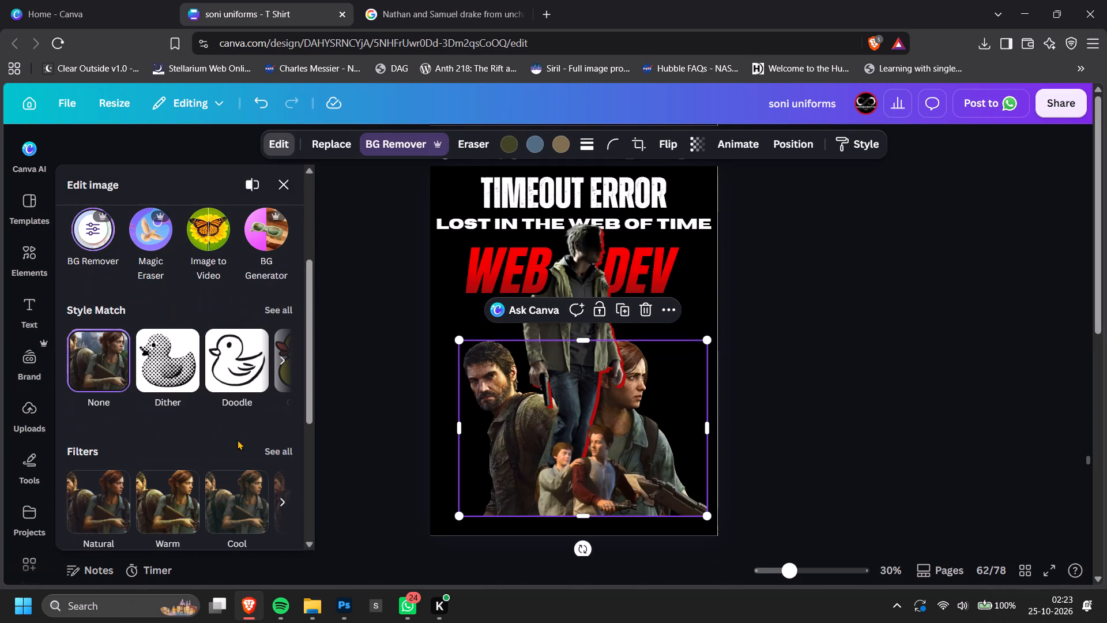
scroll(266, 335, "down", 2)
left_click(246, 421)
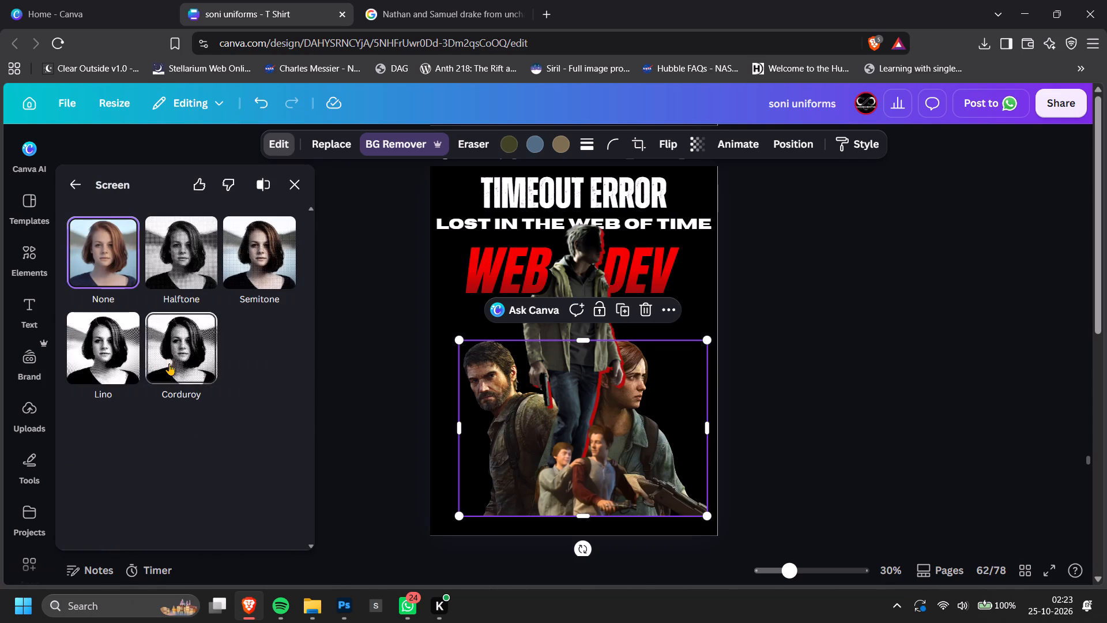
left_click(112, 347)
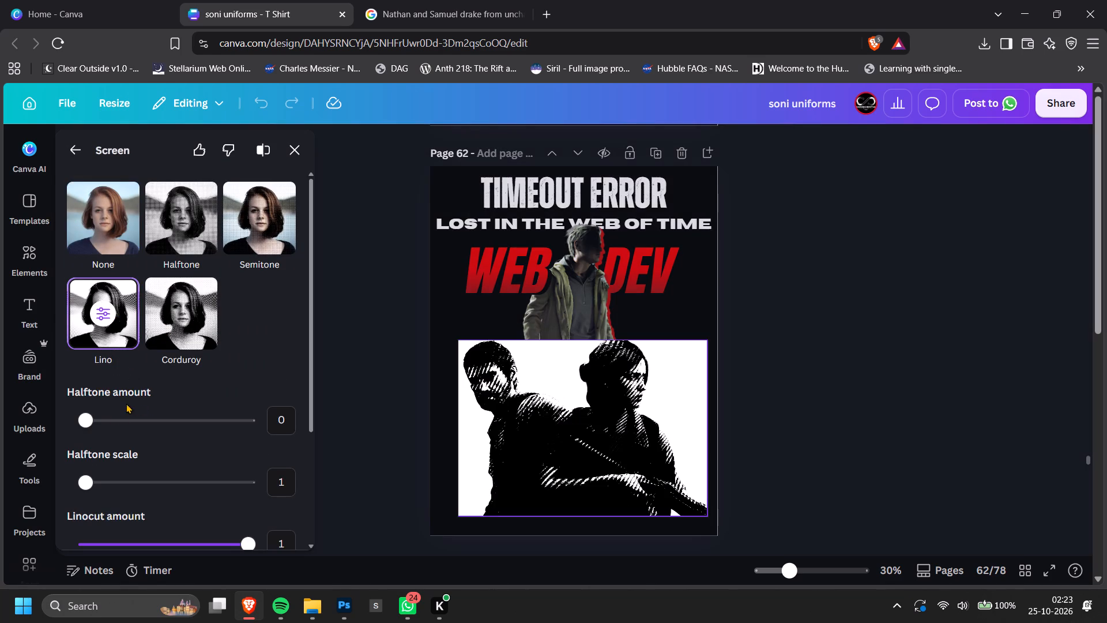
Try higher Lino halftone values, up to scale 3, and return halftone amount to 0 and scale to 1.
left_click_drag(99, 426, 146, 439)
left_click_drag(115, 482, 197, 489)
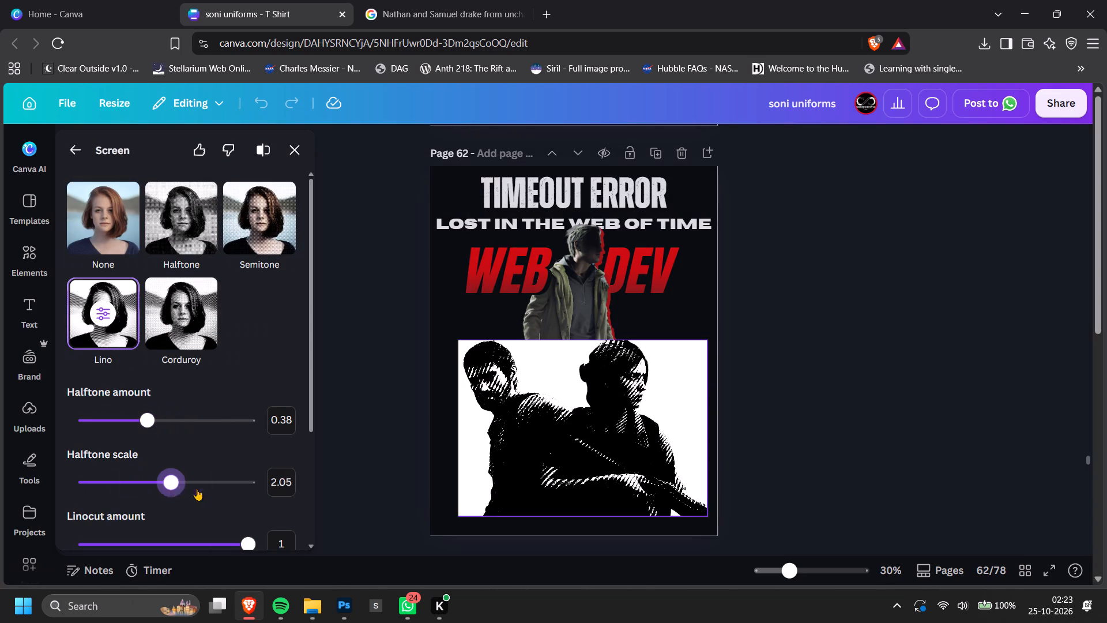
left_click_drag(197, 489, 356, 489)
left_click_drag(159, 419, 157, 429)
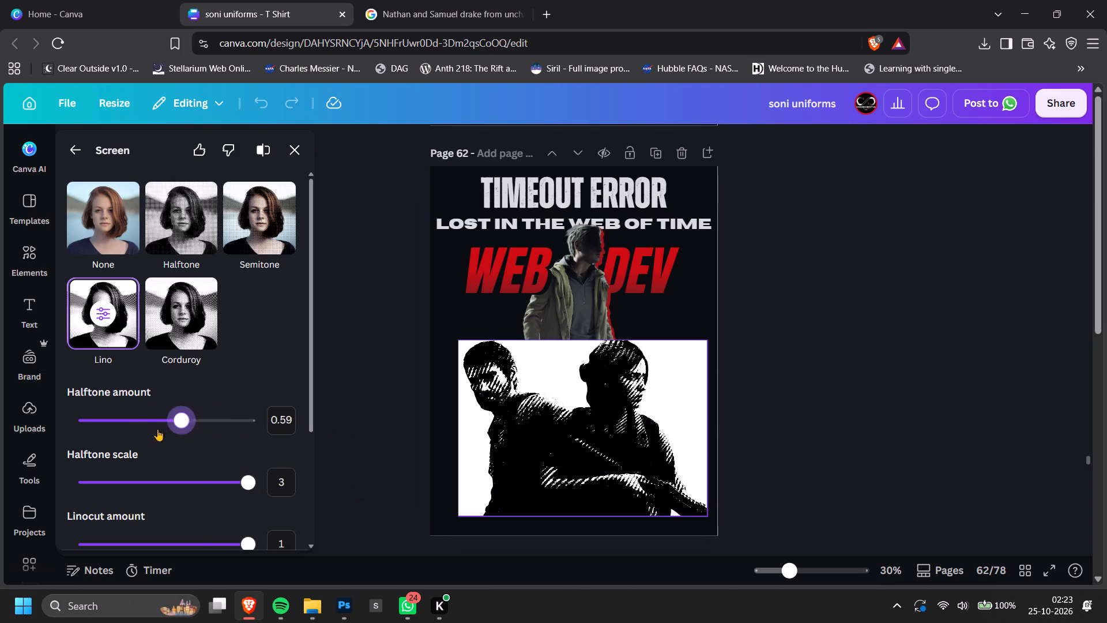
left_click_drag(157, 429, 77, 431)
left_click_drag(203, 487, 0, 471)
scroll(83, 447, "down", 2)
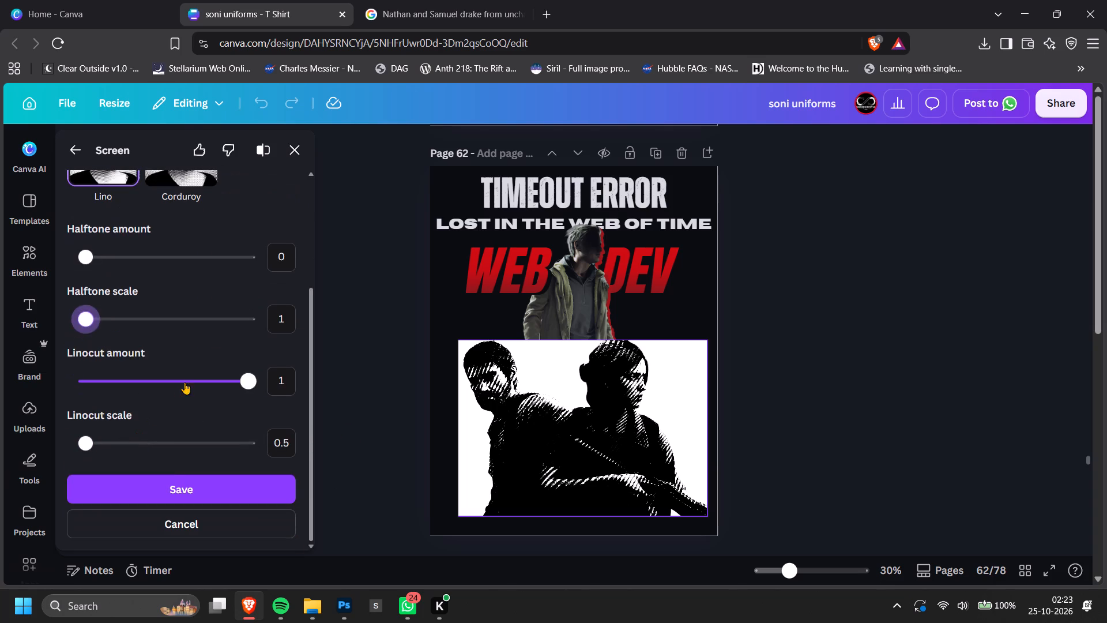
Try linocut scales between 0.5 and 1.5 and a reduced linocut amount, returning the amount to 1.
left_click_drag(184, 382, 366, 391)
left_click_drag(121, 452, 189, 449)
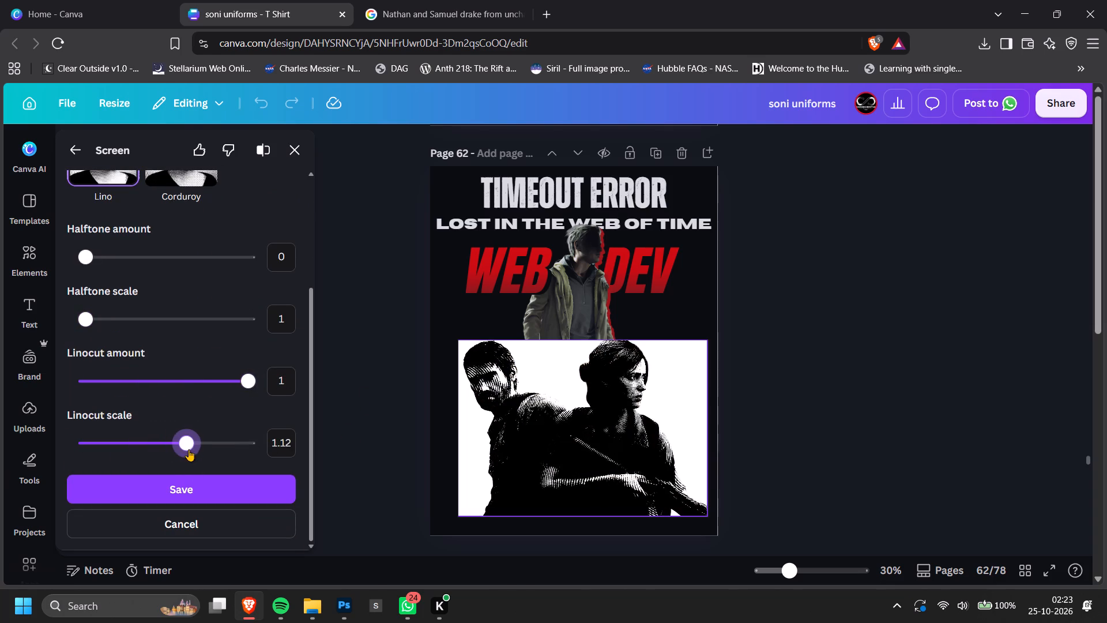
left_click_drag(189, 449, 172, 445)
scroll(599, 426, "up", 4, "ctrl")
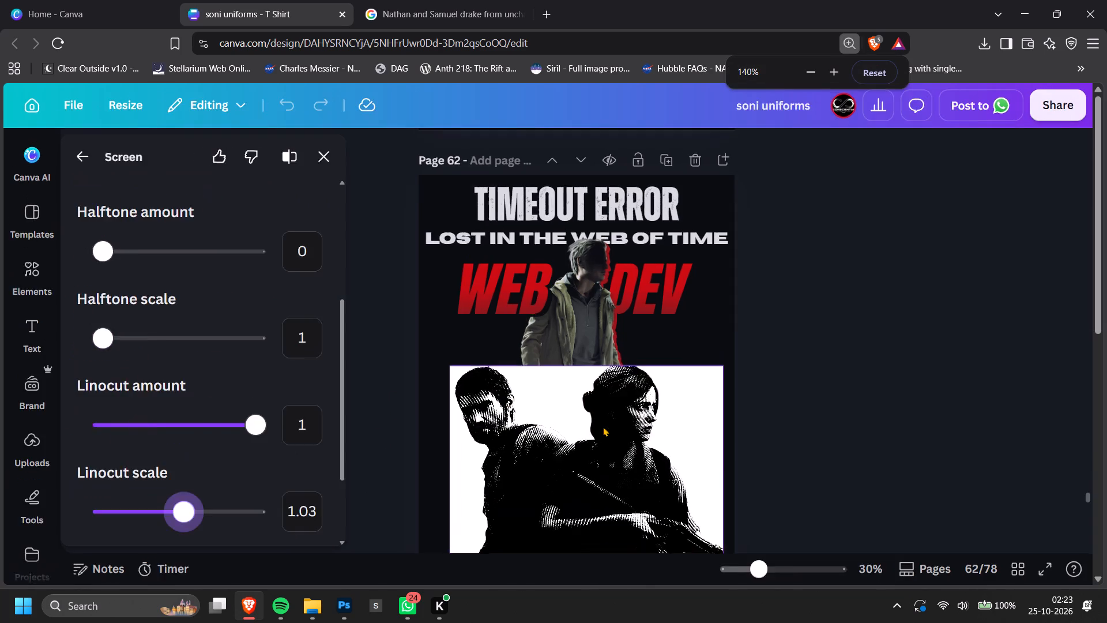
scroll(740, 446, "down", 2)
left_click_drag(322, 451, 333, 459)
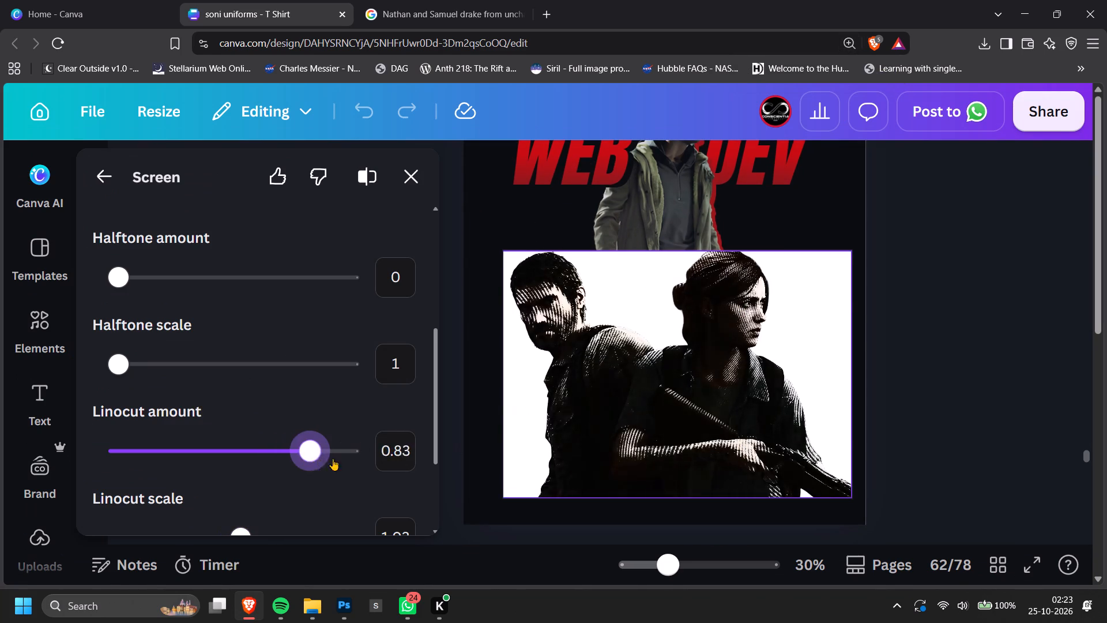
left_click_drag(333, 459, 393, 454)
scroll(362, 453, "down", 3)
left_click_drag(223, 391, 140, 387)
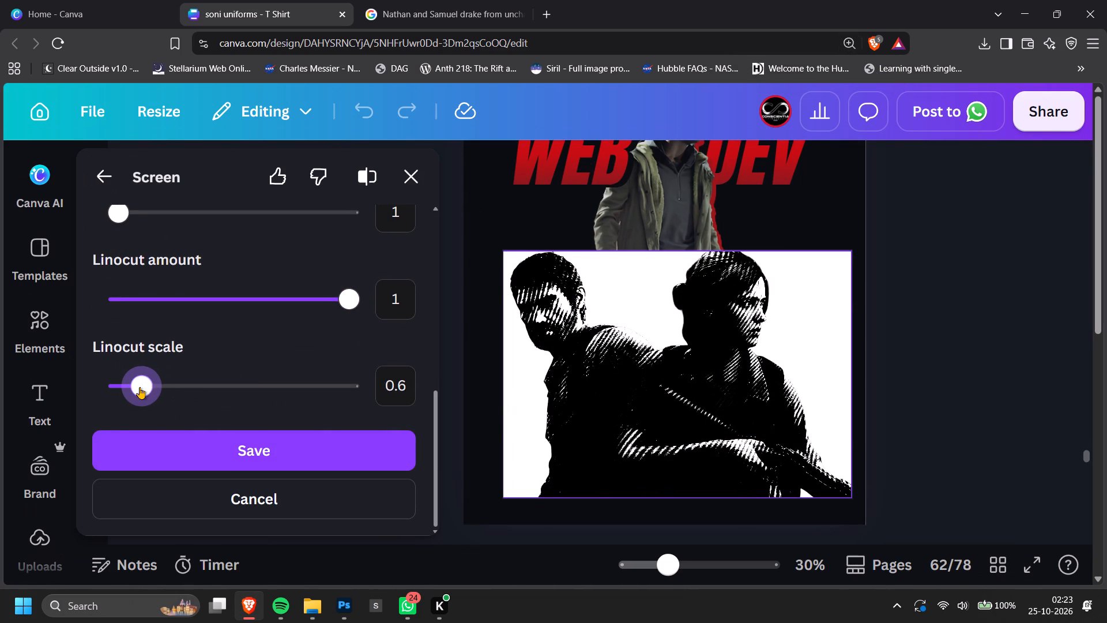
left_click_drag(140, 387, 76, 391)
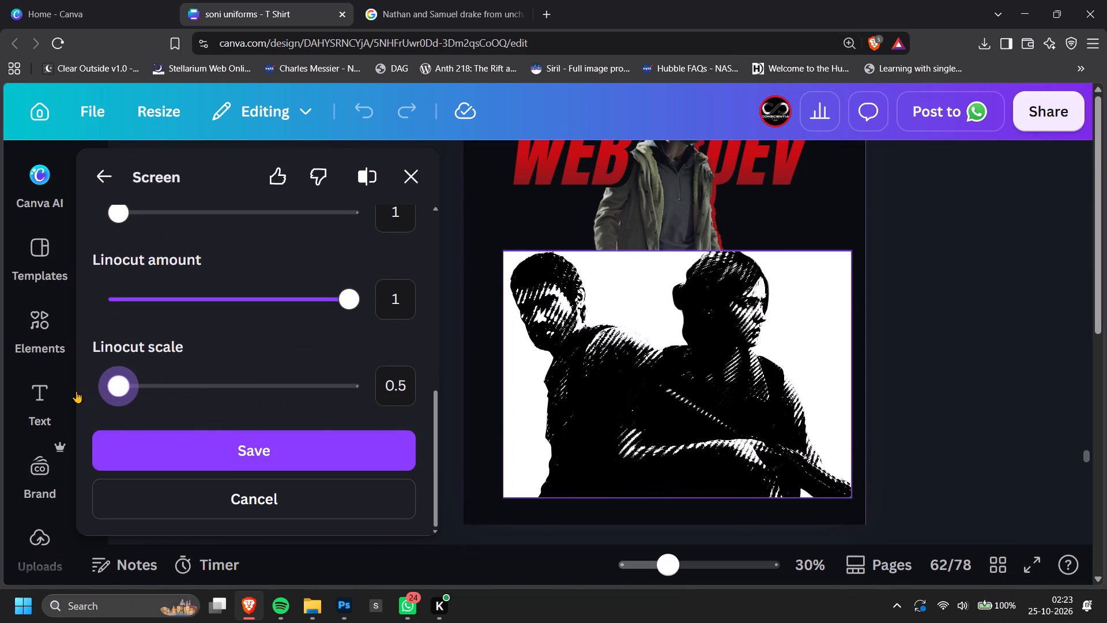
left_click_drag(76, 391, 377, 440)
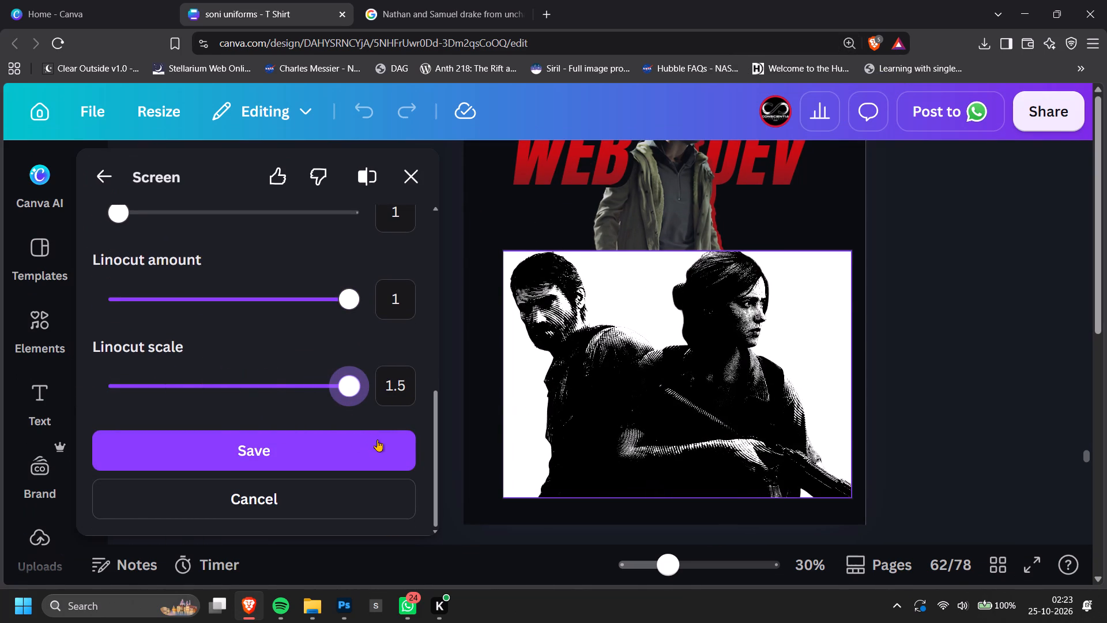
Set the linocut scale to 0.61 and save the Lino effect on the bearded man and woman image.
left_click_drag(377, 440, 144, 401)
scroll(760, 392, "down", 5, "ctrl")
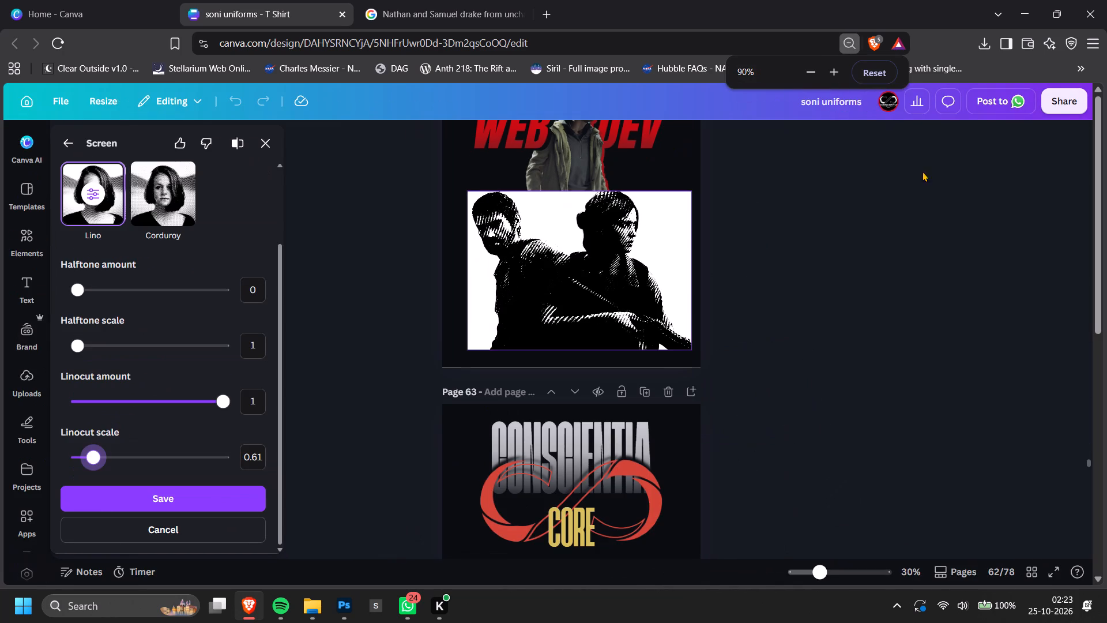
left_click(893, 71)
scroll(844, 295, "up", 2)
scroll(850, 318, "down", 1)
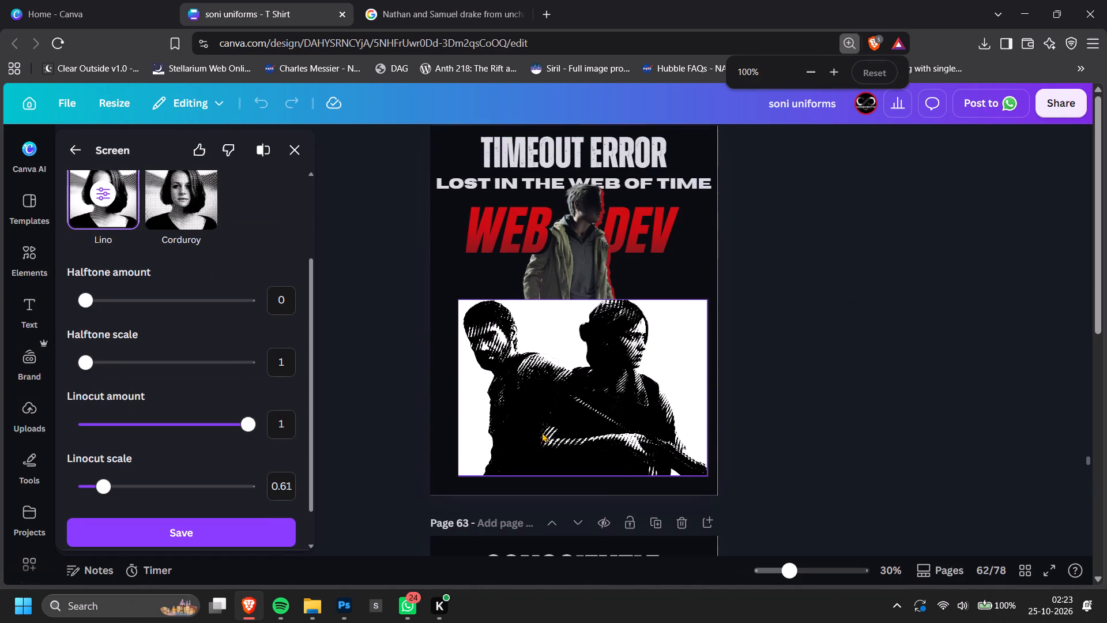
left_click(195, 533)
scroll(854, 383, "down", 1)
left_click(854, 383)
Open the full filter list for the Lino-styled image of the bearded man and woman.
scroll(854, 383, "up", 1)
scroll(799, 401, "up", 3, "ctrl")
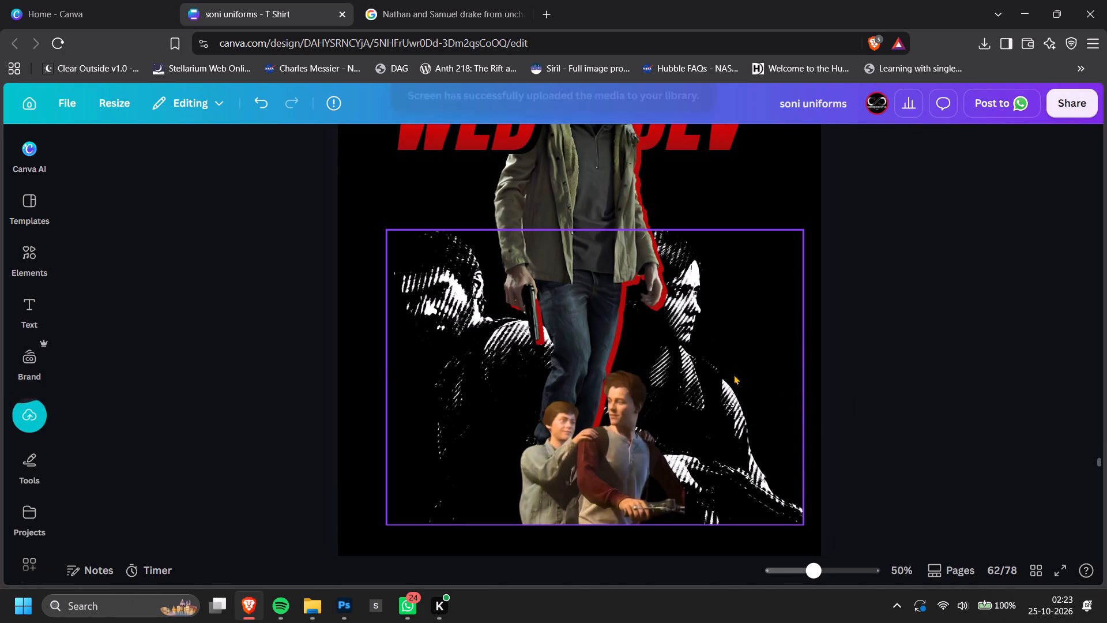
left_click(734, 374)
left_click(333, 138)
scroll(174, 325, "down", 2)
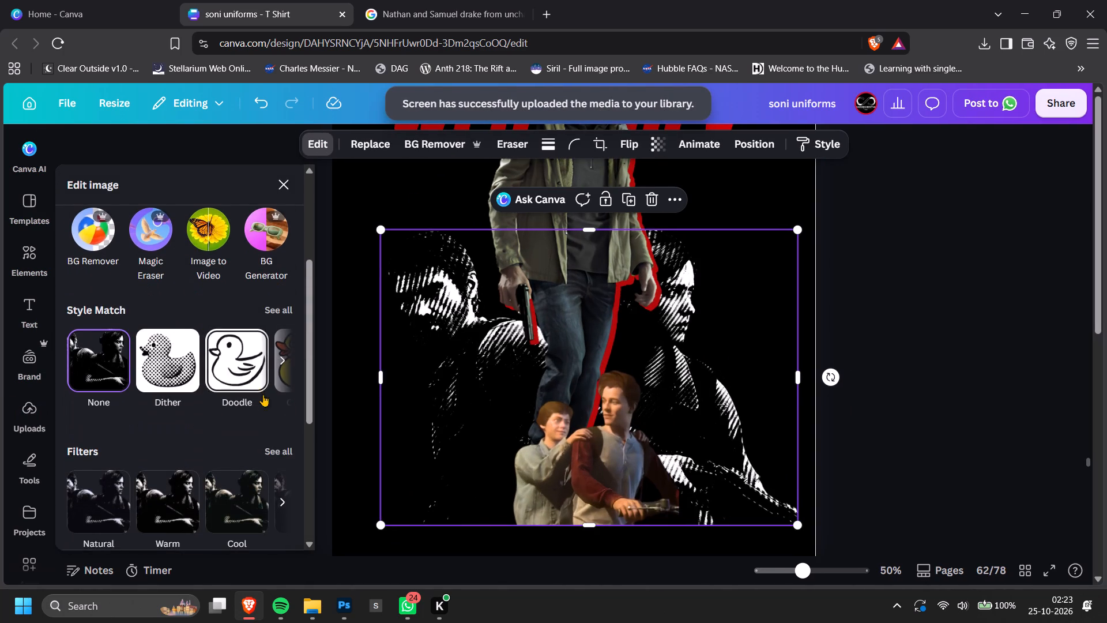
left_click(280, 451)
scroll(243, 401, "down", 15)
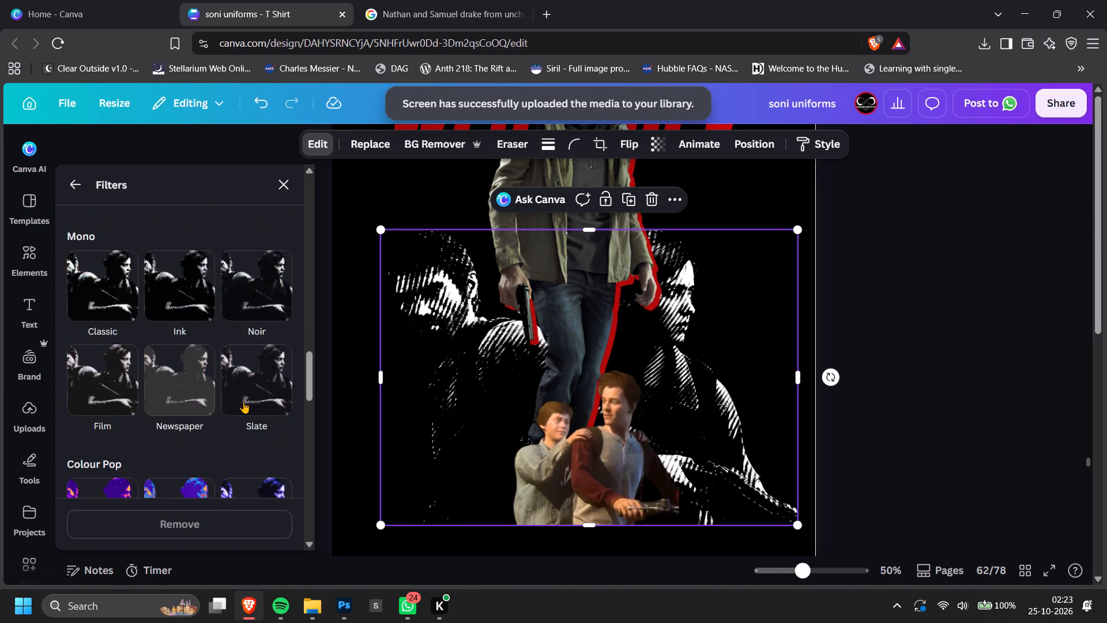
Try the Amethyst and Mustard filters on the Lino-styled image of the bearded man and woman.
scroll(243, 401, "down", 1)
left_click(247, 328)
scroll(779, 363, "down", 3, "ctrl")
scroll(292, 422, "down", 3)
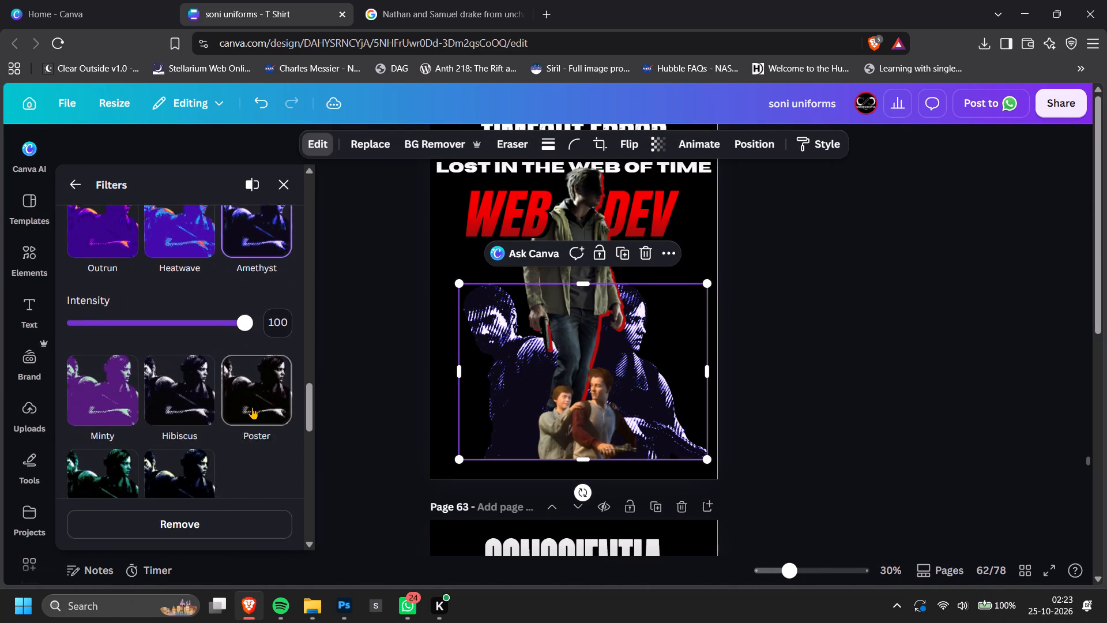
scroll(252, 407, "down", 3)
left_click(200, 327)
Apply the Cherry filter to the Lino-styled image of the bearded man and woman.
scroll(251, 346, "up", 1)
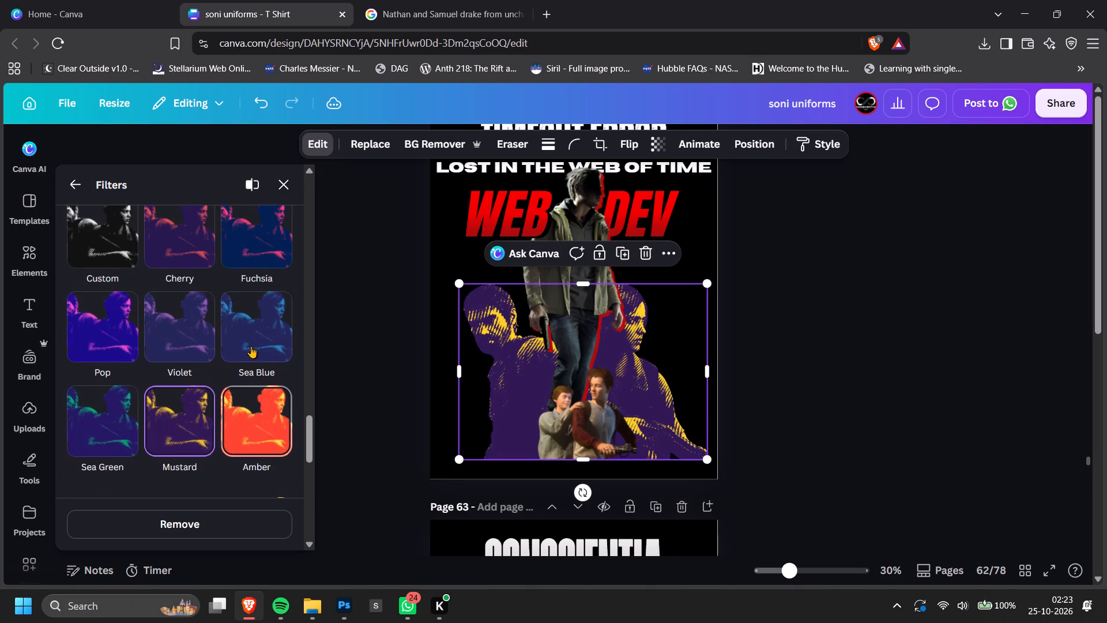
left_click(185, 246)
scroll(925, 358, "down", 2, "ctrl")
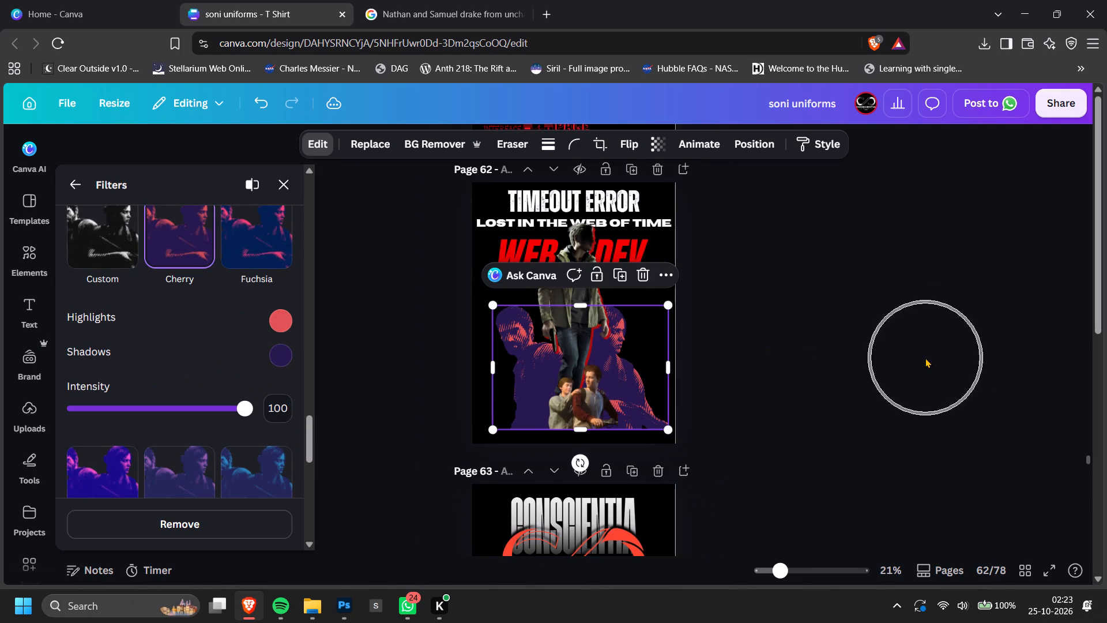
double_click(833, 358)
Review the page 62 design at full-page and close-up scale, examining the Cherry-filtered pair behind the standing man.
scroll(809, 373, "up", 1)
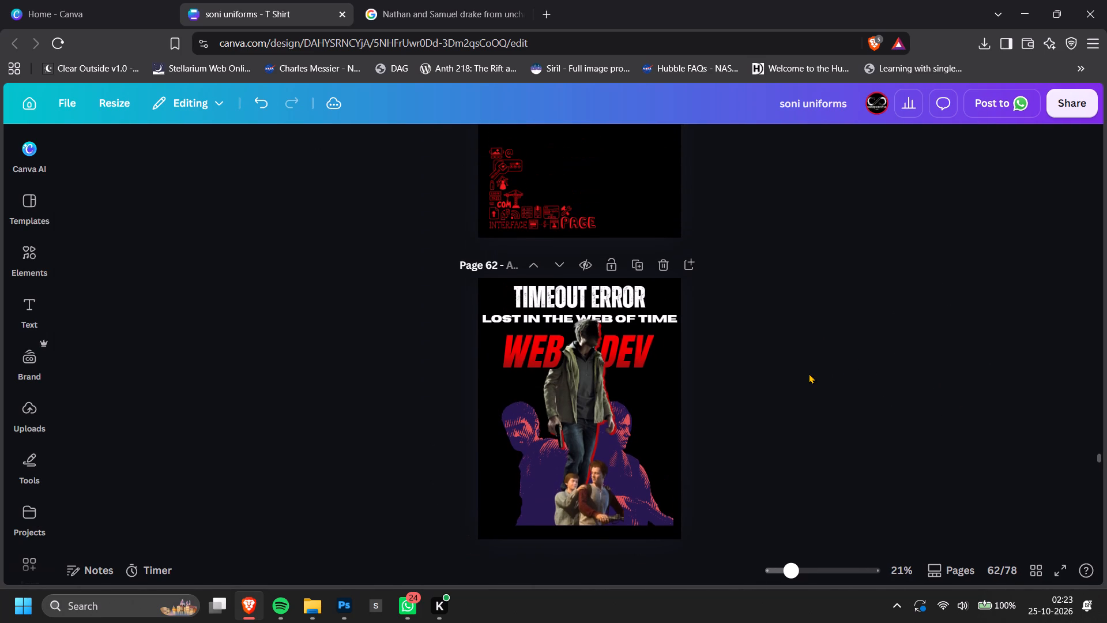
scroll(809, 373, "down", 1)
scroll(679, 399, "up", 2, "ctrl")
left_click(674, 381)
scroll(674, 358, "up", 1, "ctrl")
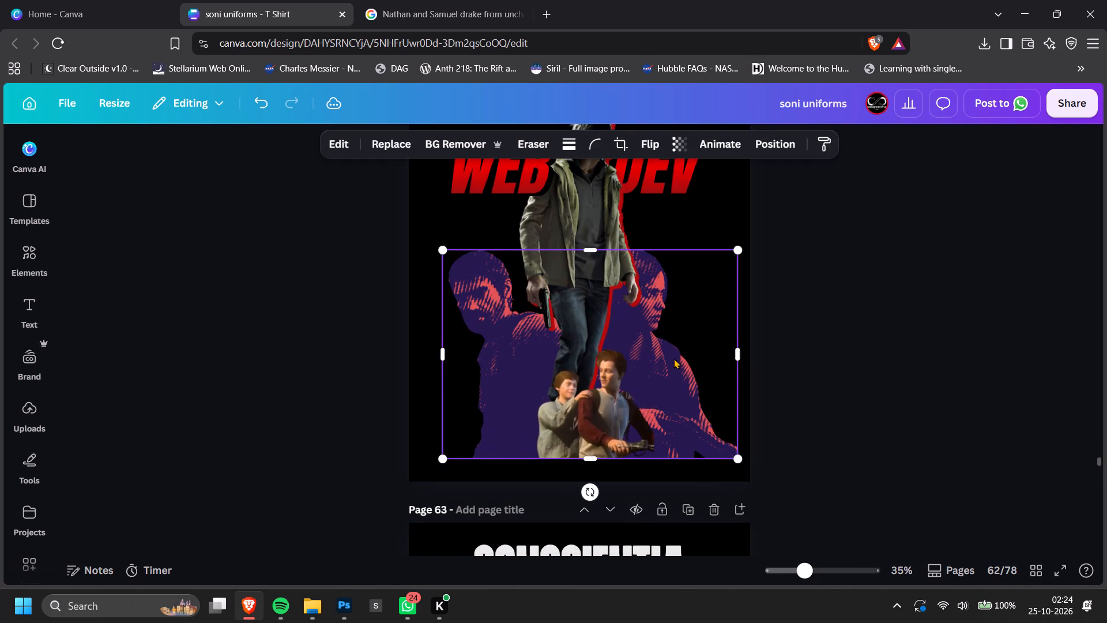
scroll(477, 313, "up", 3, "ctrl")
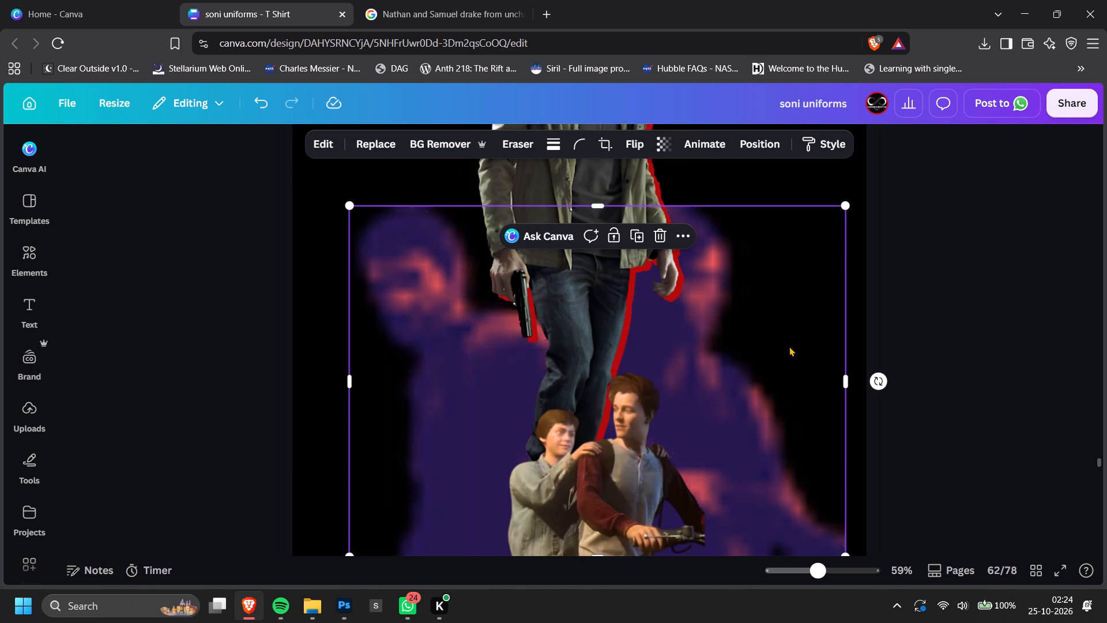
scroll(856, 341, "down", 3, "ctrl")
scroll(679, 389, "up", 3, "ctrl")
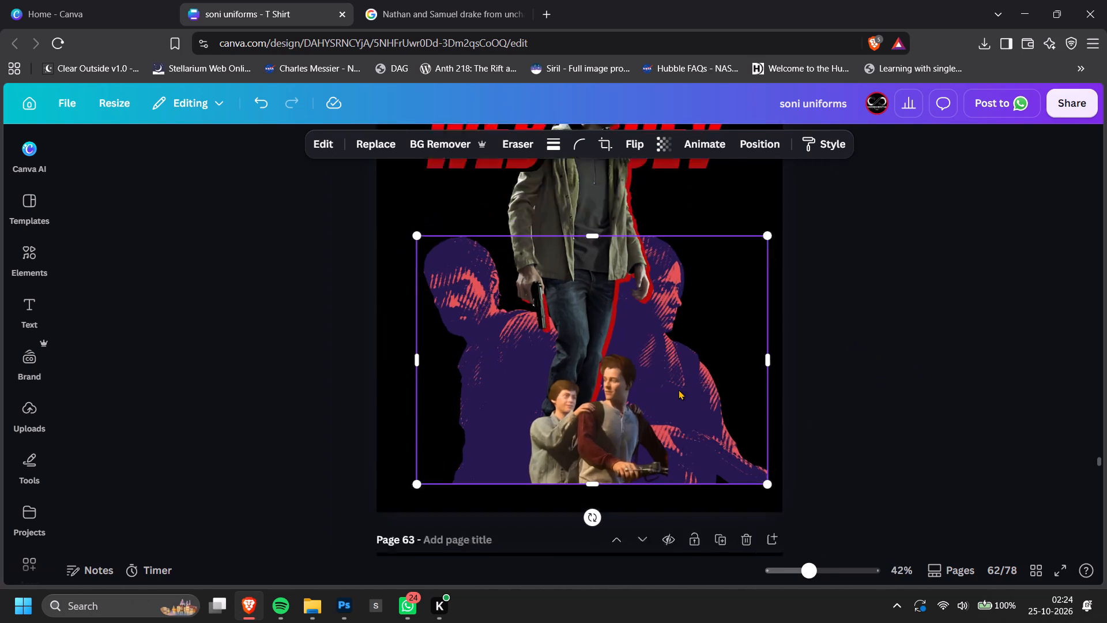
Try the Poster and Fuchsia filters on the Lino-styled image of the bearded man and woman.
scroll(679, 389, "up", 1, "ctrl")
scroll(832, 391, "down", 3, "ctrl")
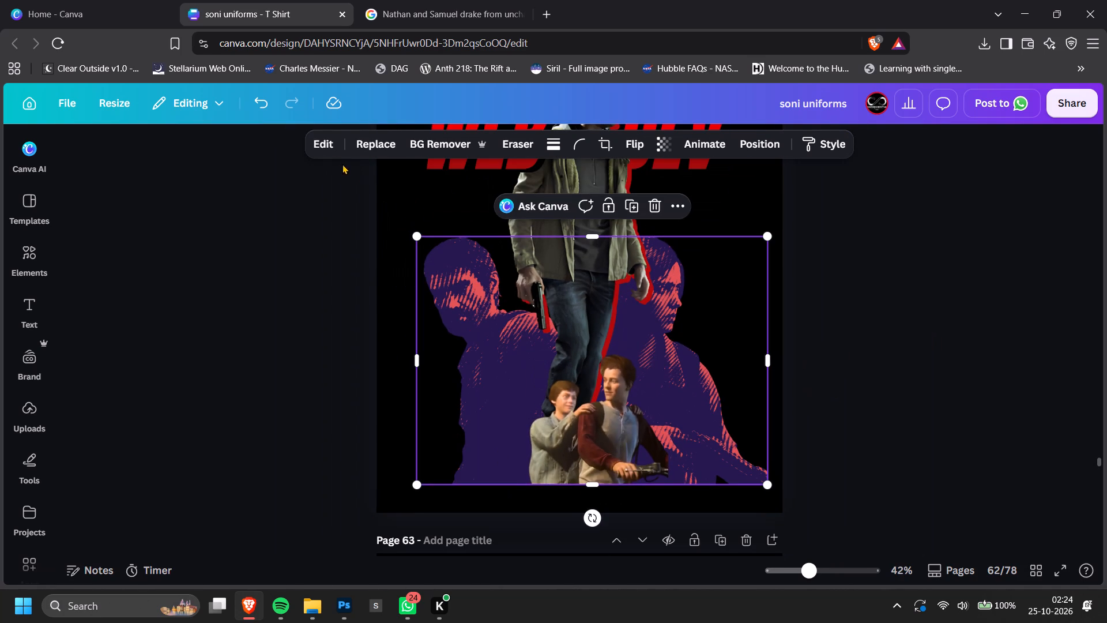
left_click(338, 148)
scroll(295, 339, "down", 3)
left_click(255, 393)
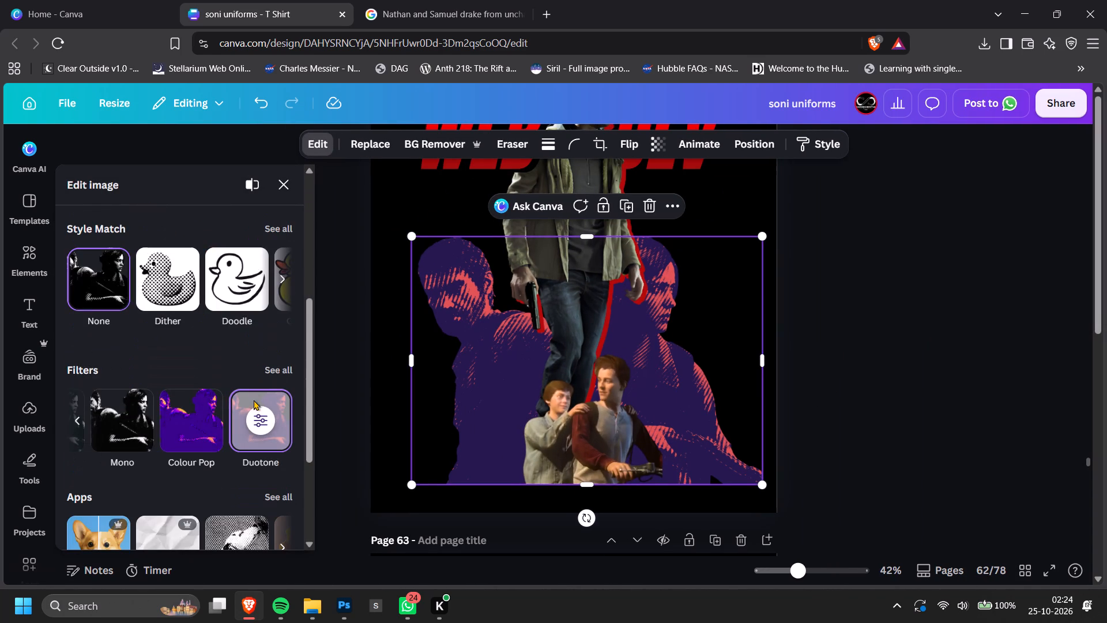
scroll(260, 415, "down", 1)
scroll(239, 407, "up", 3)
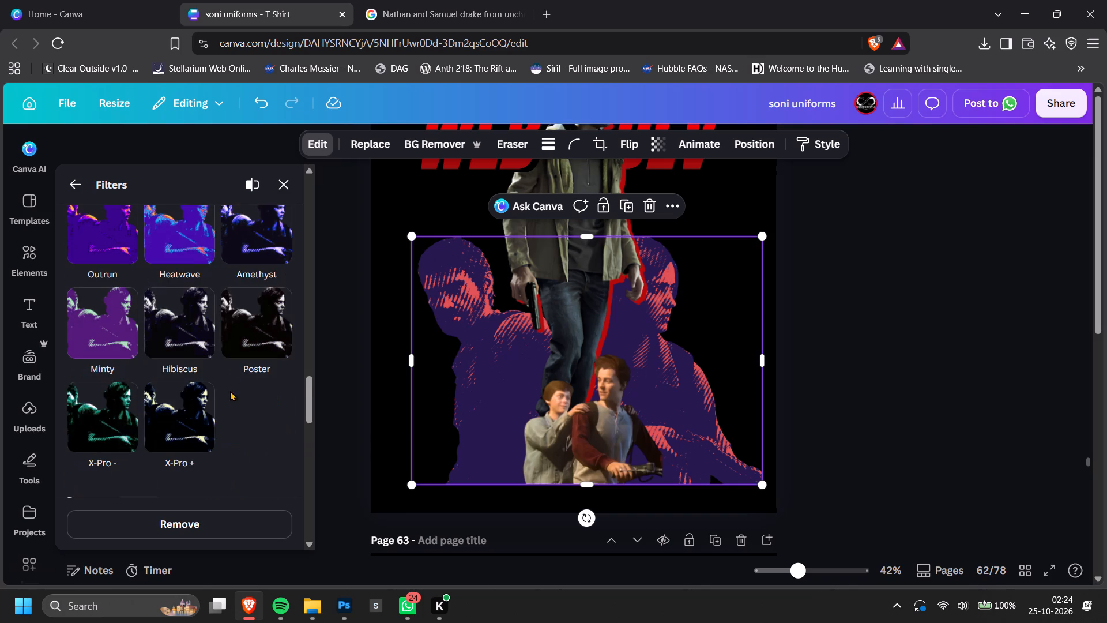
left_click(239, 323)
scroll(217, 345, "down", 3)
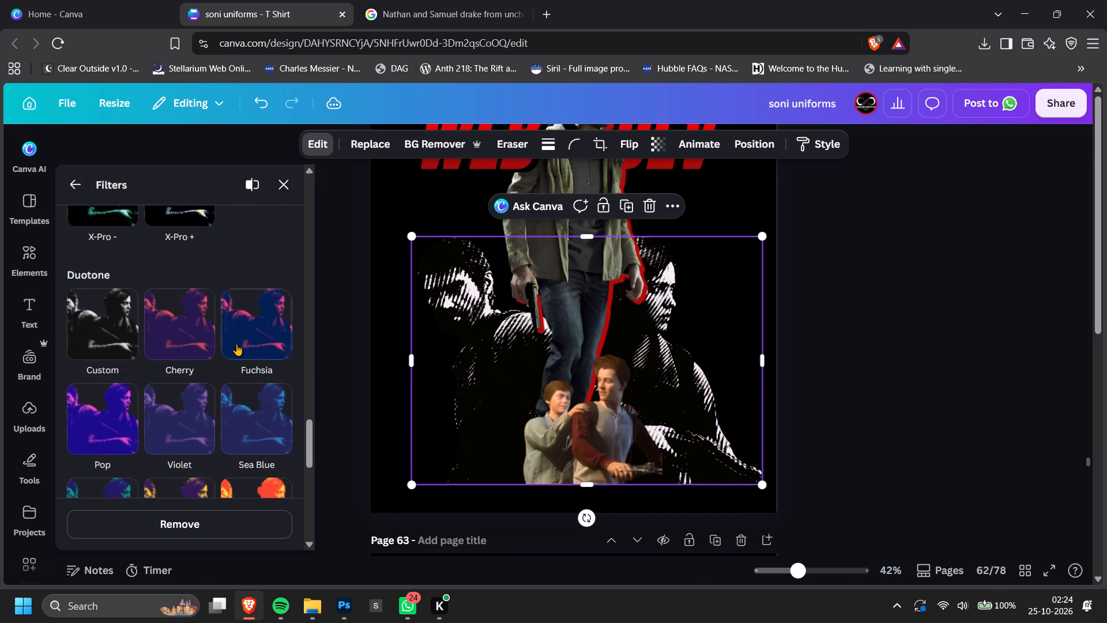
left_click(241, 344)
Undo the filters and the Lino effect to restore the original full-colour cutout of the bearded man and woman.
key("ctrl+z")
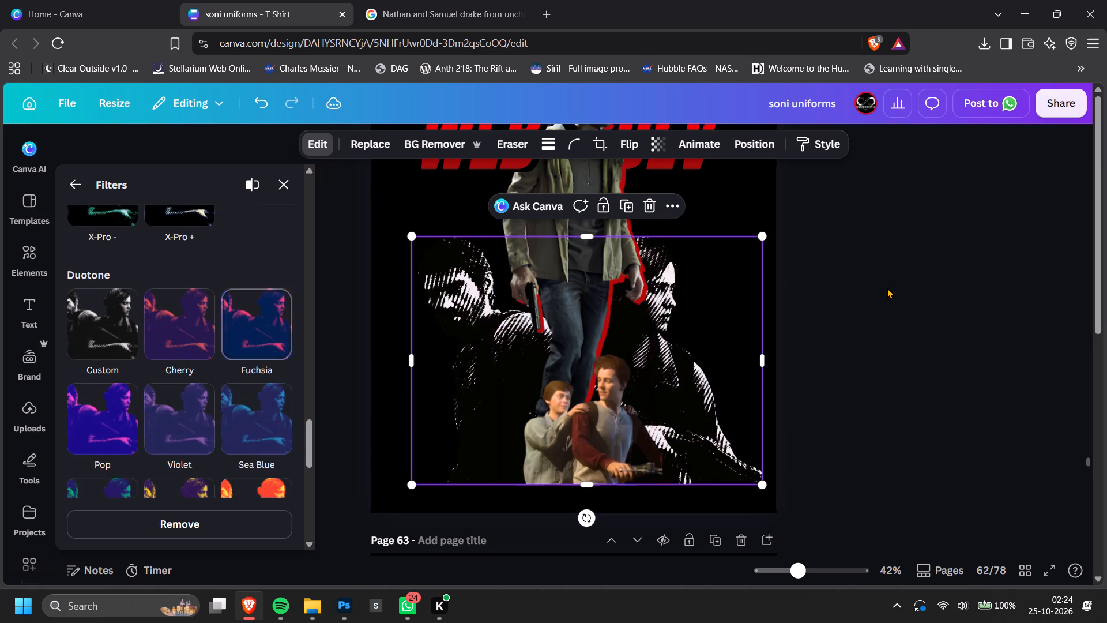
key("ctrl+z")
key("ctrl+z")
key("ctrl+z")
key("ctrl+z")
key("ctrl+z")
key("ctrl+z")
key("ctrl+z")
key("ctrl+z")
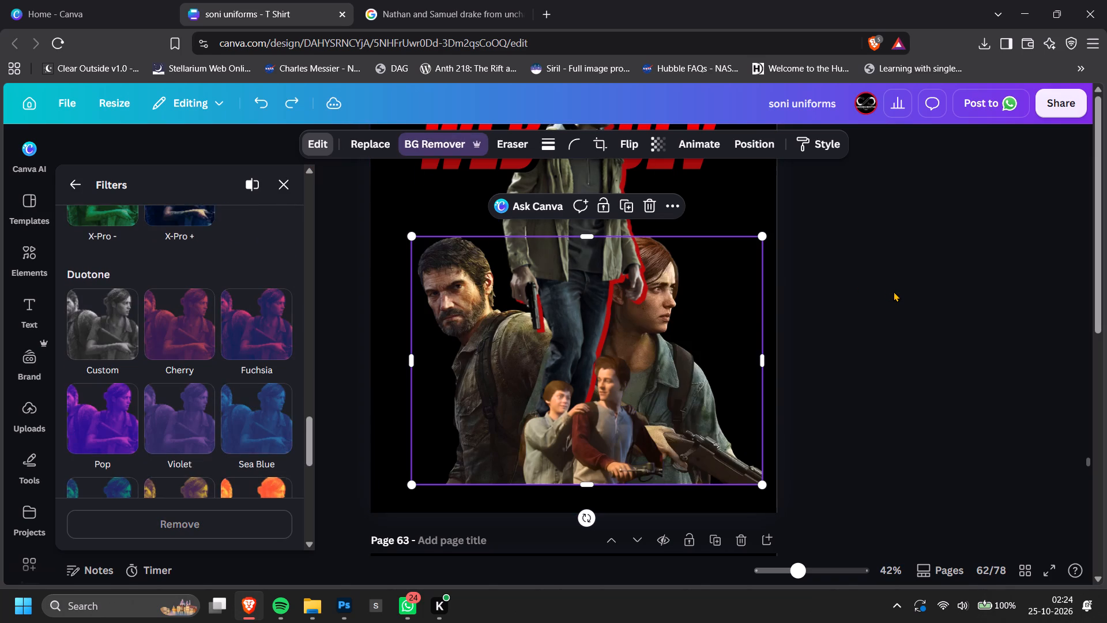
Apply the Screen effect's Halftone style to the bearded man and woman image with a halftone amount of 1.
scroll(179, 305, "up", 3)
left_click(76, 179)
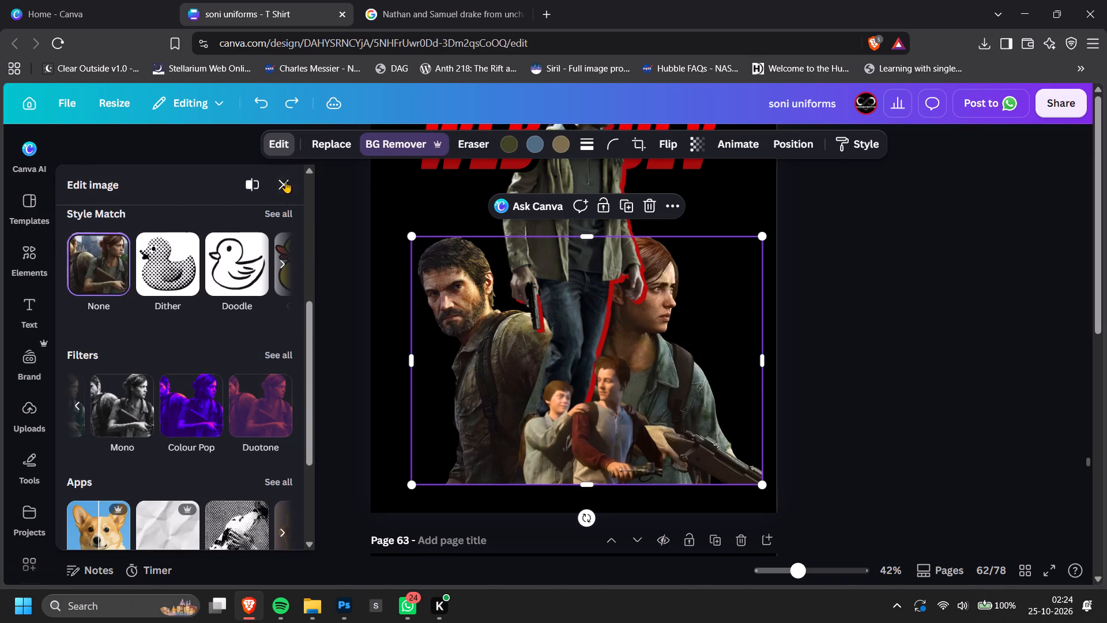
scroll(183, 281, "down", 1)
left_click(257, 410)
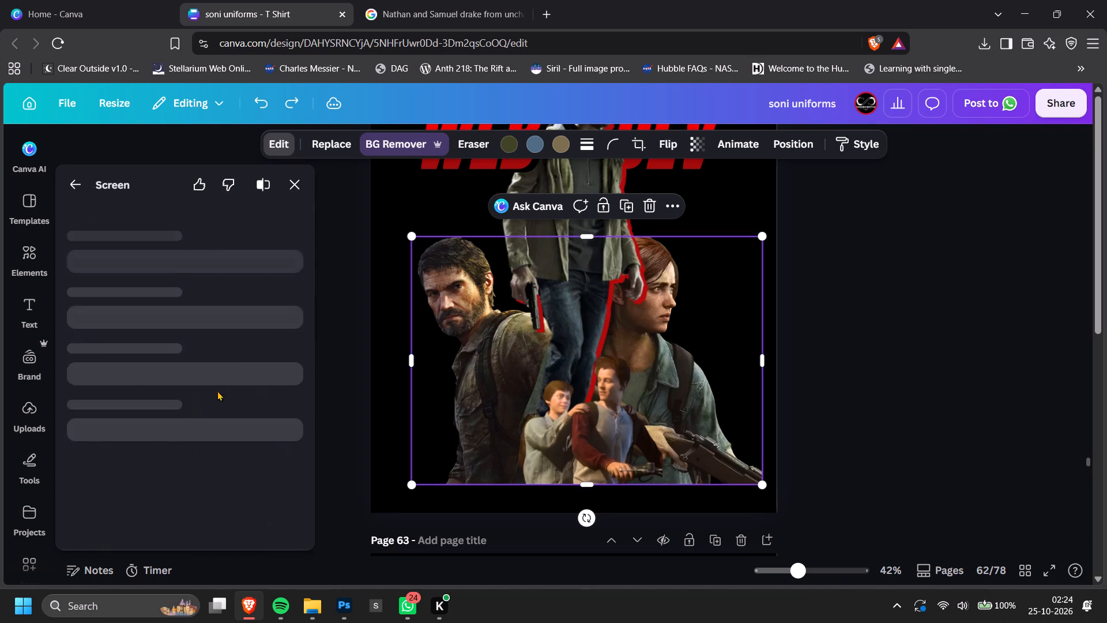
left_click(203, 249)
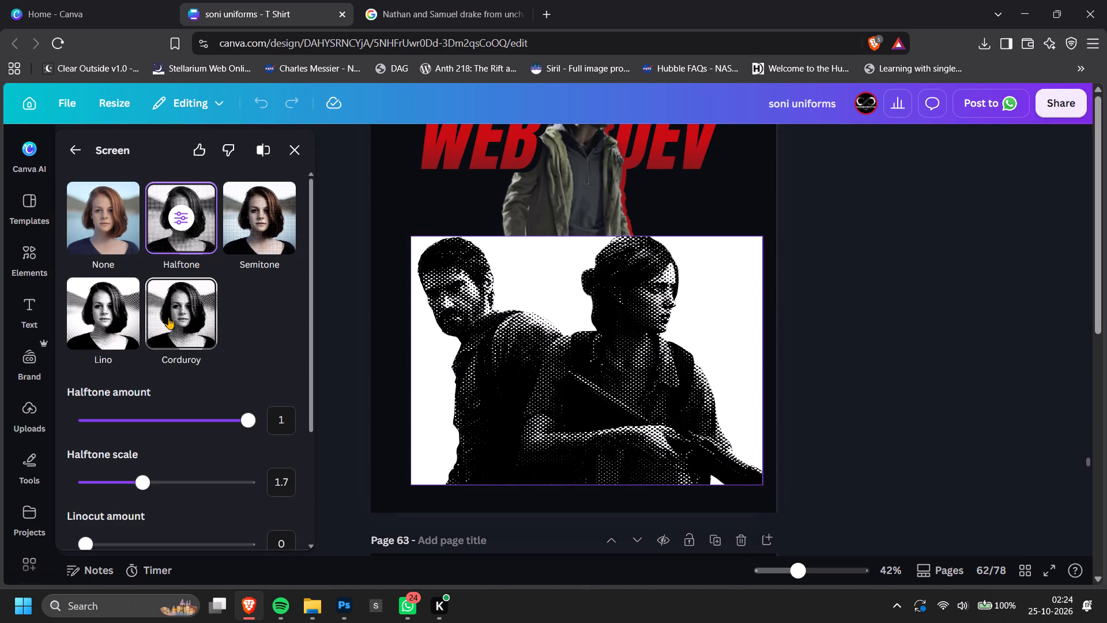
left_click_drag(187, 421, 386, 425)
Set the halftone scale to 1.77, the linocut amount to 0.01 and the linocut scale to 1.11.
scroll(237, 436, "down", 2)
left_click_drag(137, 322, 138, 322)
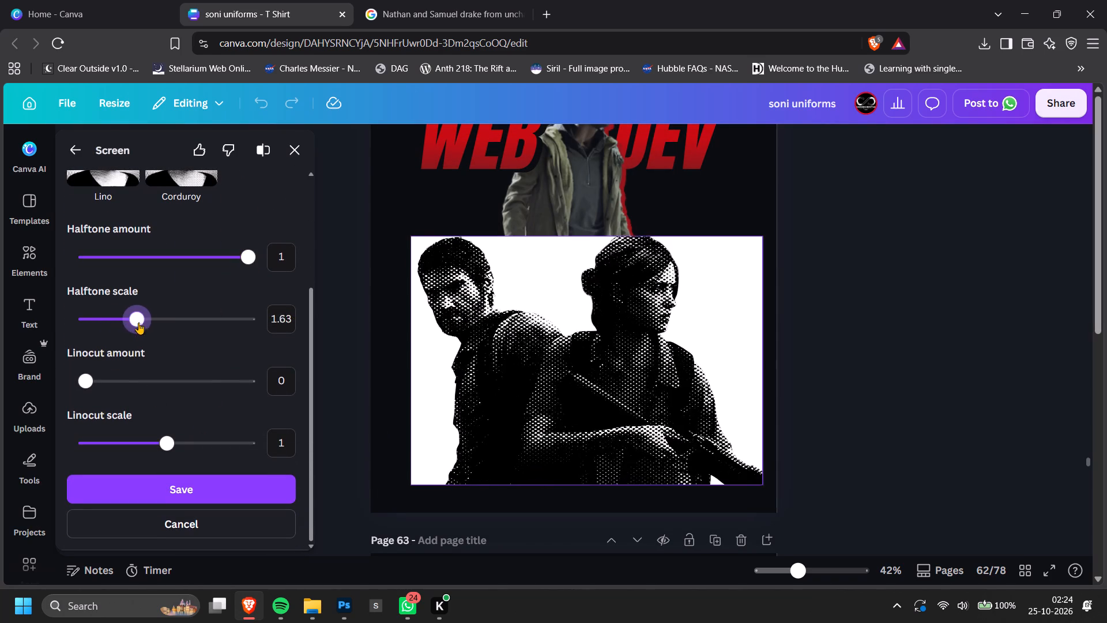
left_click_drag(138, 322, 148, 326)
left_click_drag(99, 384, 97, 379)
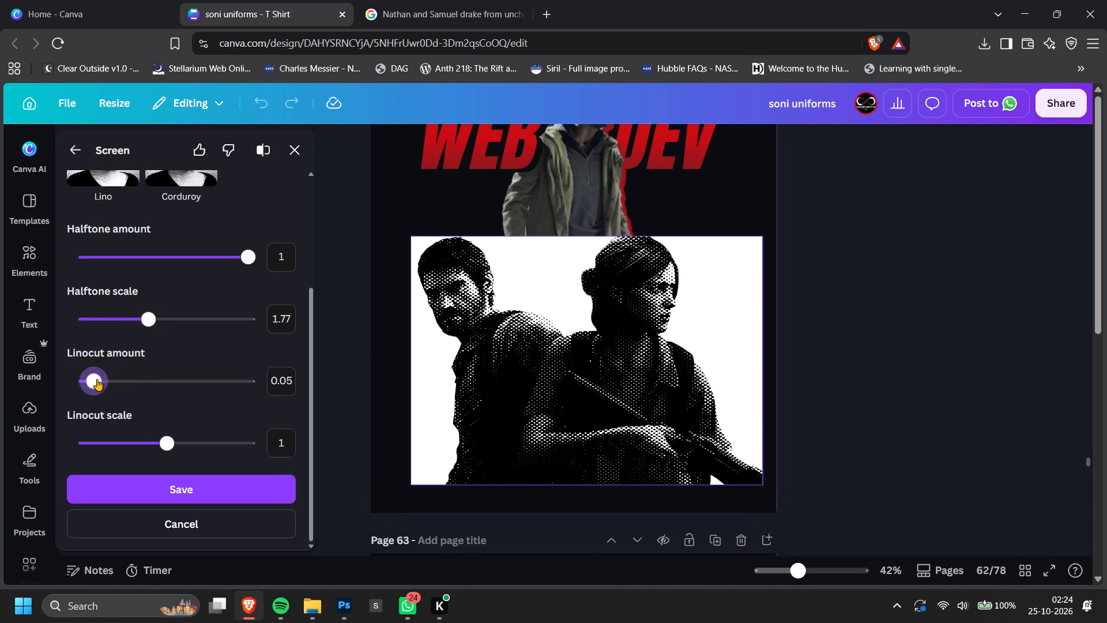
left_click_drag(97, 379, 85, 376)
left_click_drag(172, 451, 121, 433)
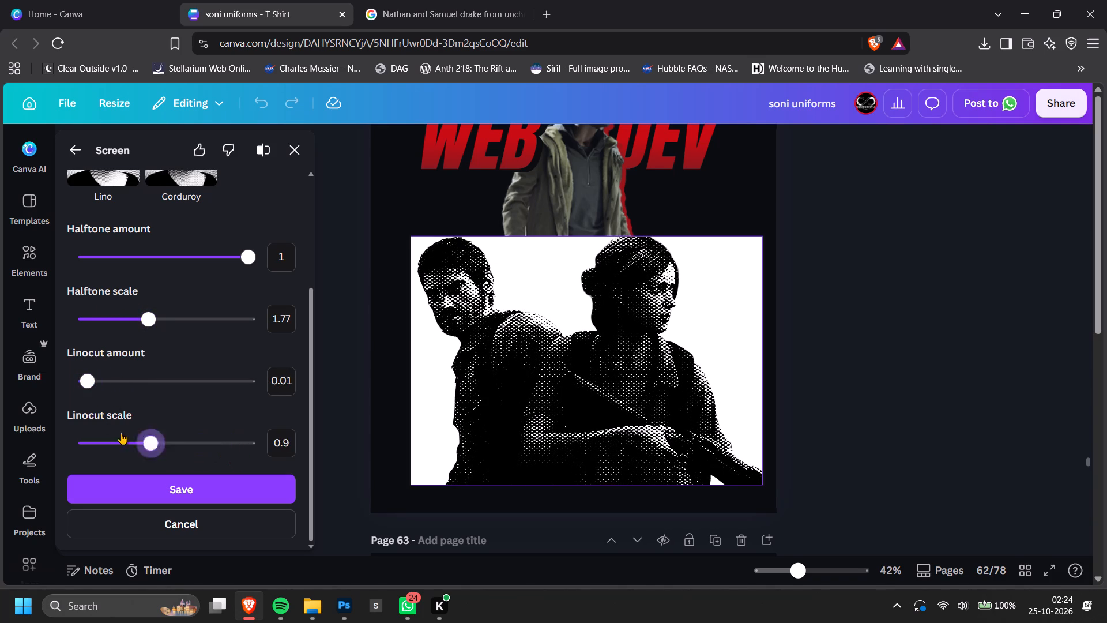
left_click_drag(121, 433, 185, 455)
Set the halftone scale to about 2.24 and save the Screen effect to the design.
left_click_drag(133, 323, 123, 322)
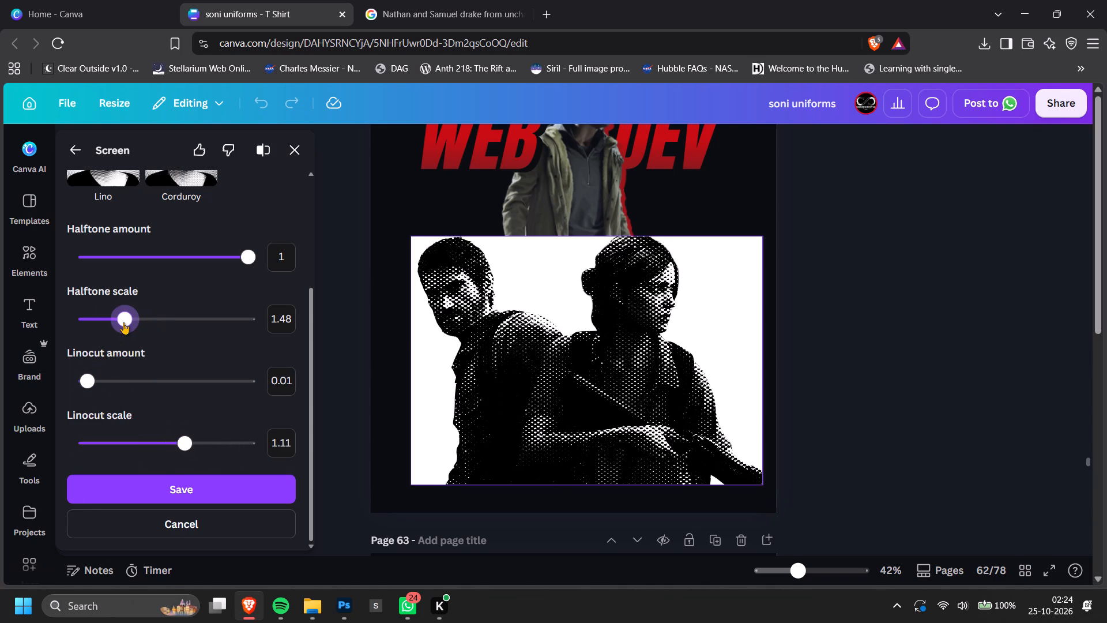
left_click_drag(123, 322, 134, 324)
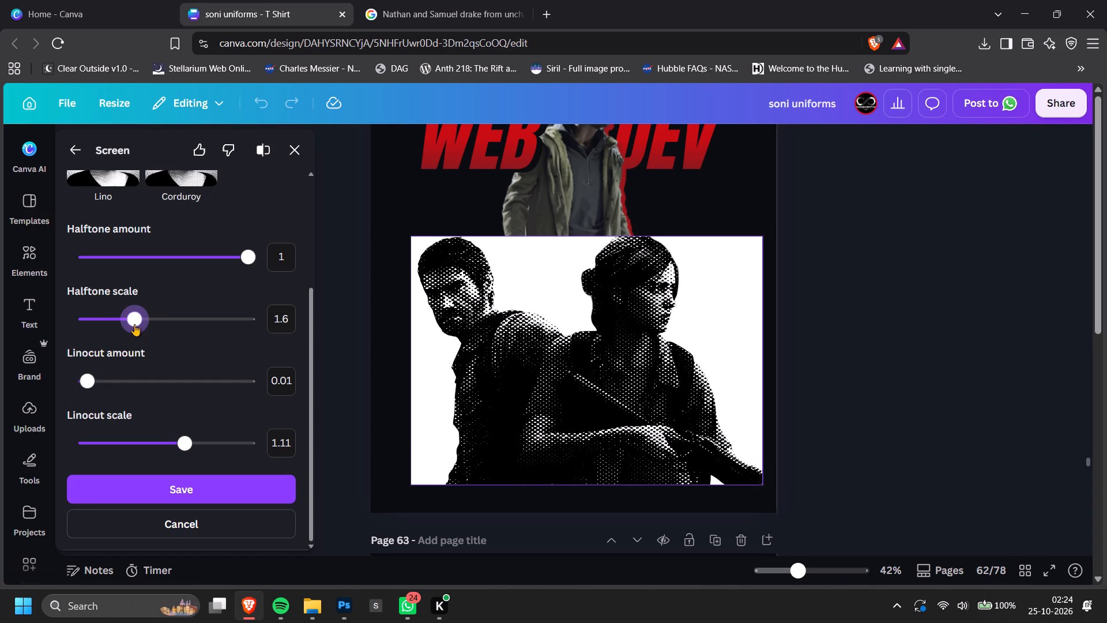
left_click_drag(134, 324, 227, 350)
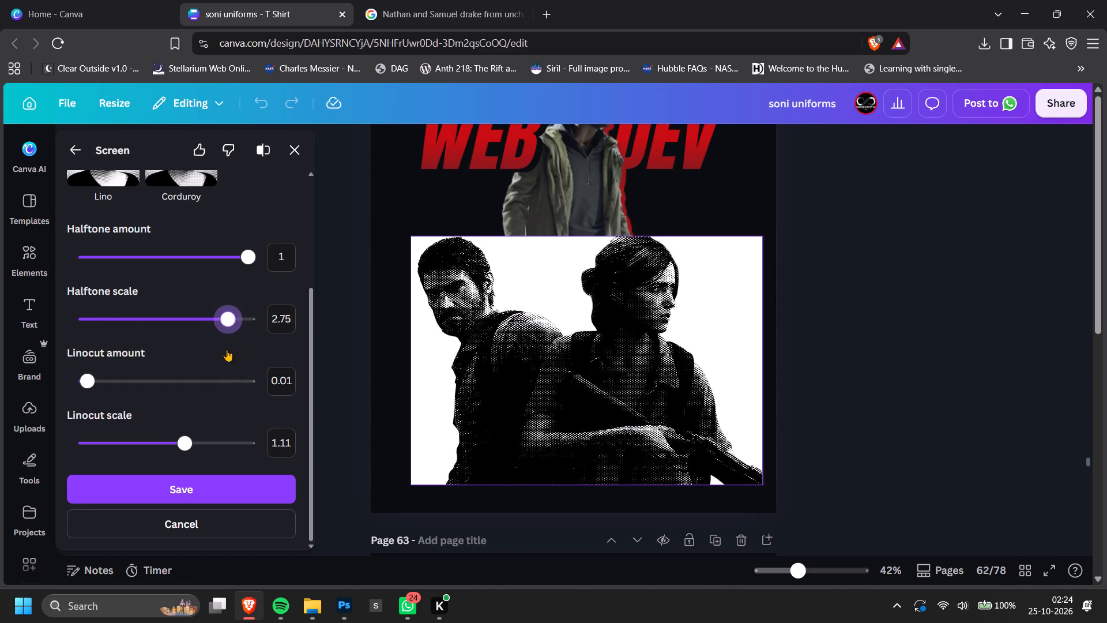
left_click_drag(227, 350, 488, 367)
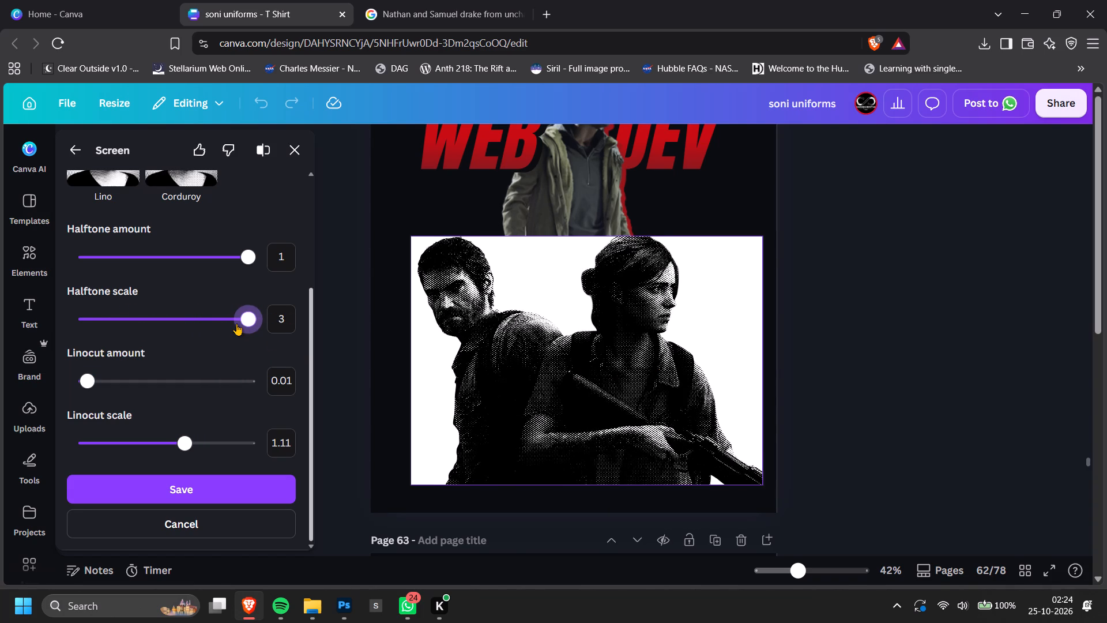
left_click_drag(236, 324, 190, 310)
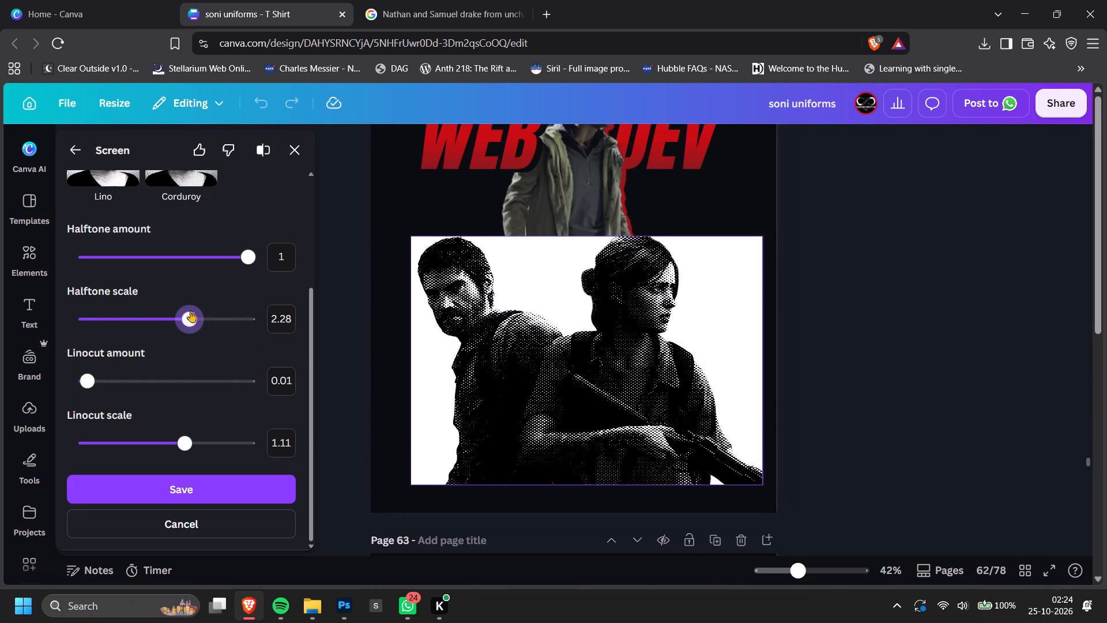
left_click_drag(190, 310, 187, 310)
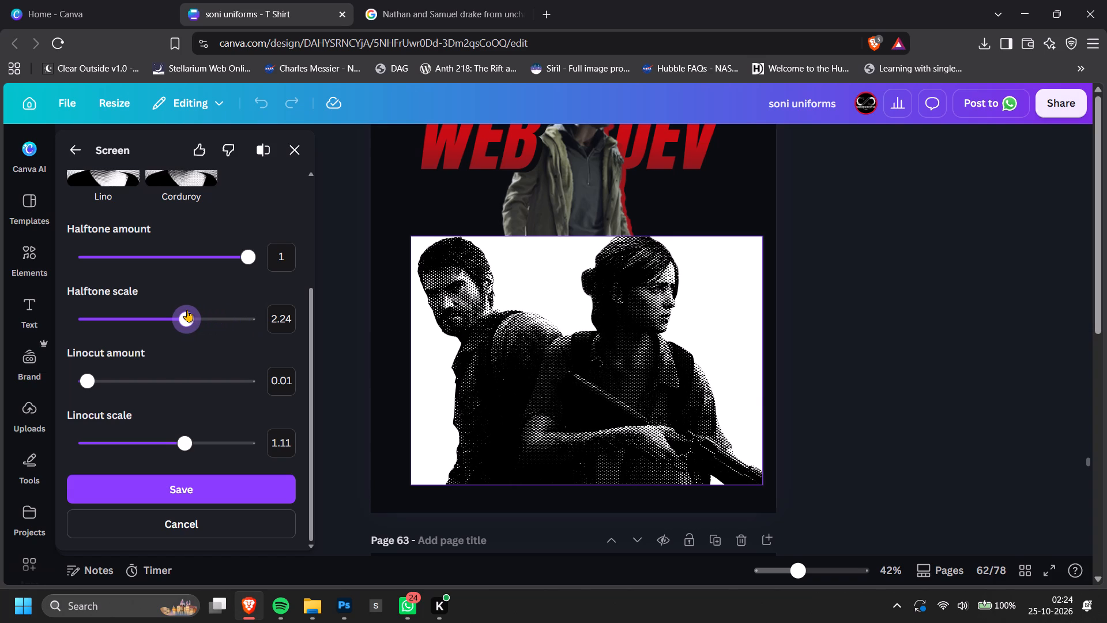
left_click_drag(187, 310, 187, 309)
left_click(184, 496)
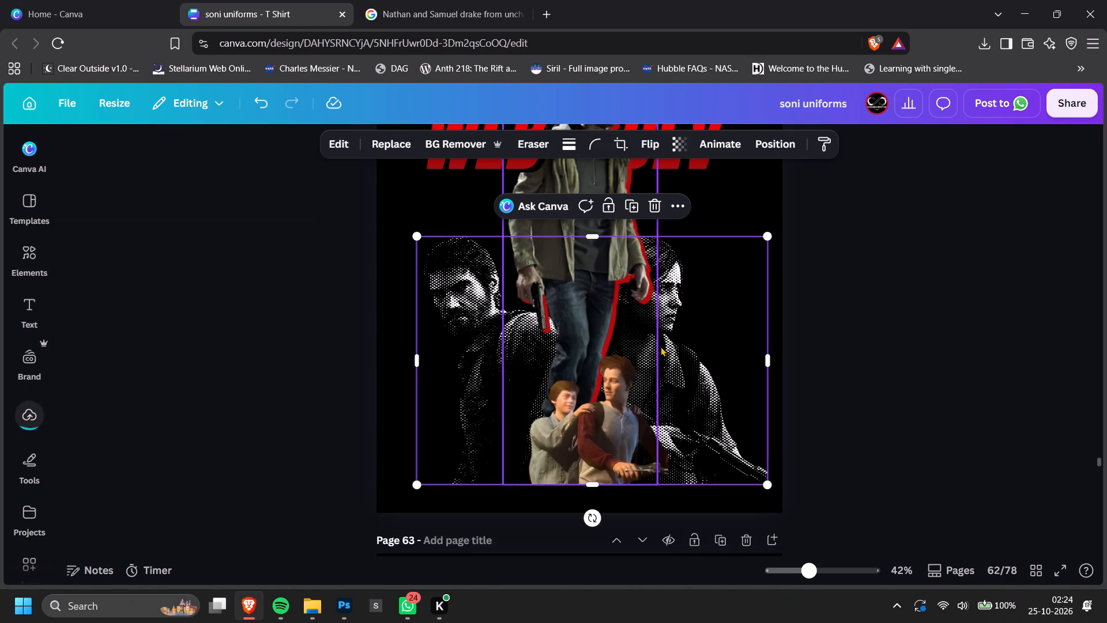
Review the page 62 design at close-up and full-page scale, examining the halftoned pair behind the standing man.
left_click(930, 364)
scroll(650, 340, "up", 2, "ctrl")
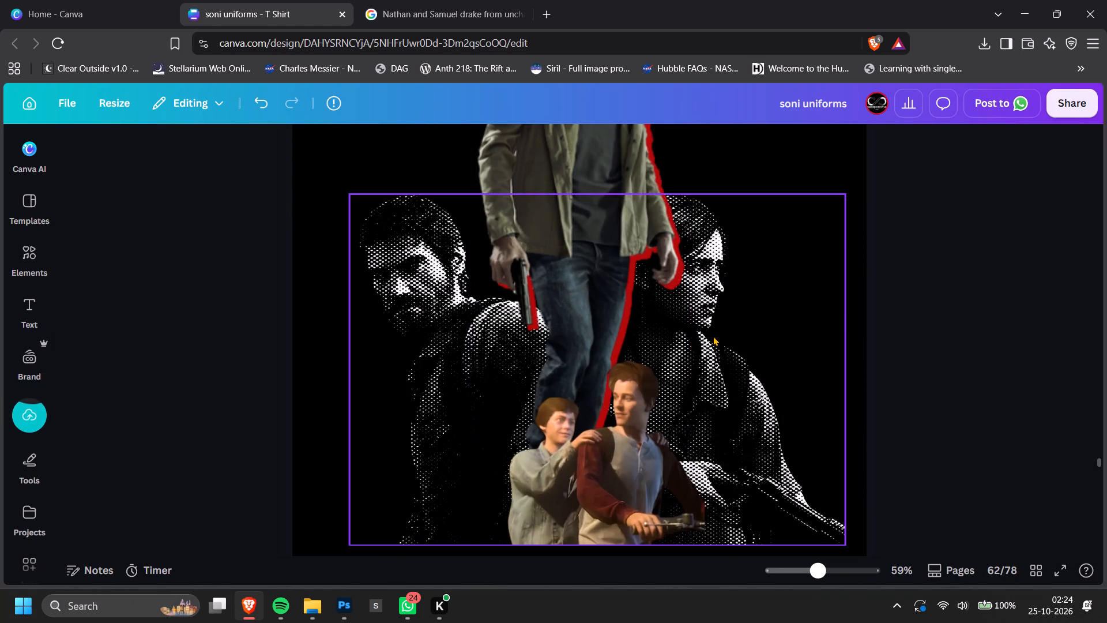
left_click_drag(713, 336, 719, 336)
left_click(982, 276)
scroll(905, 341, "down", 3, "ctrl")
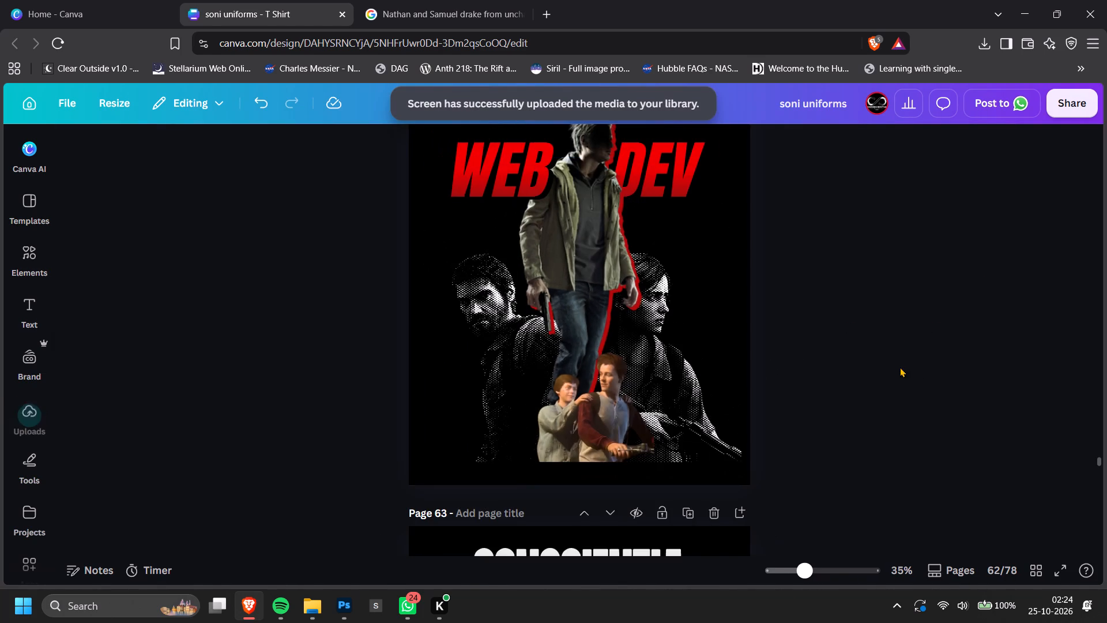
scroll(900, 367, "down", 2, "ctrl")
scroll(841, 388, "up", 1)
Open the full filter list for the halftoned image of the bearded man and woman.
left_click(670, 468)
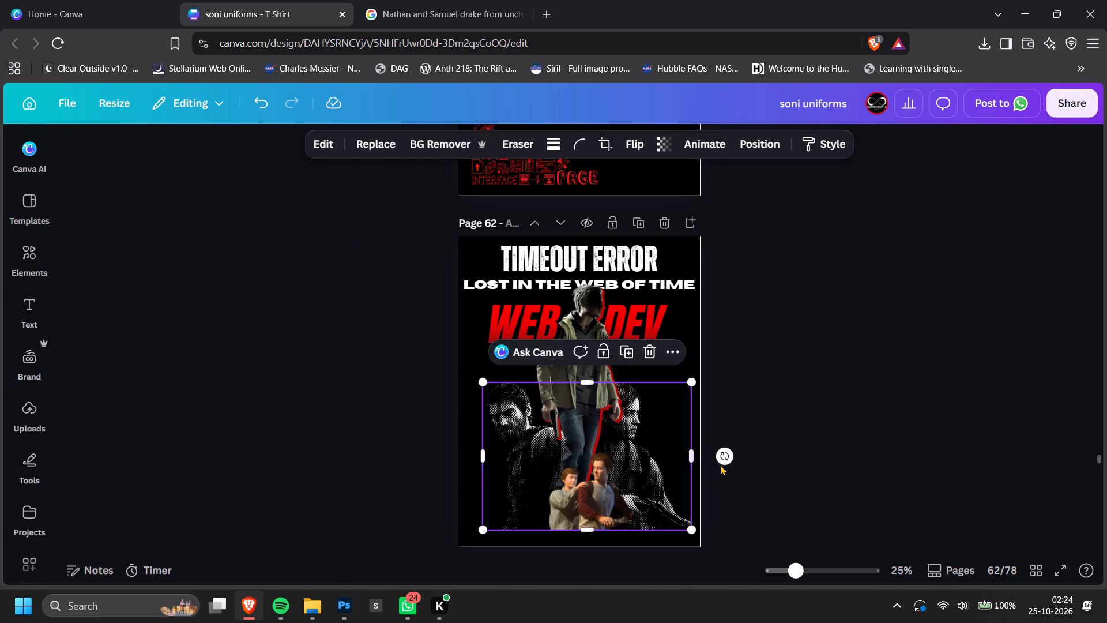
left_click(323, 150)
scroll(77, 466, "down", 1)
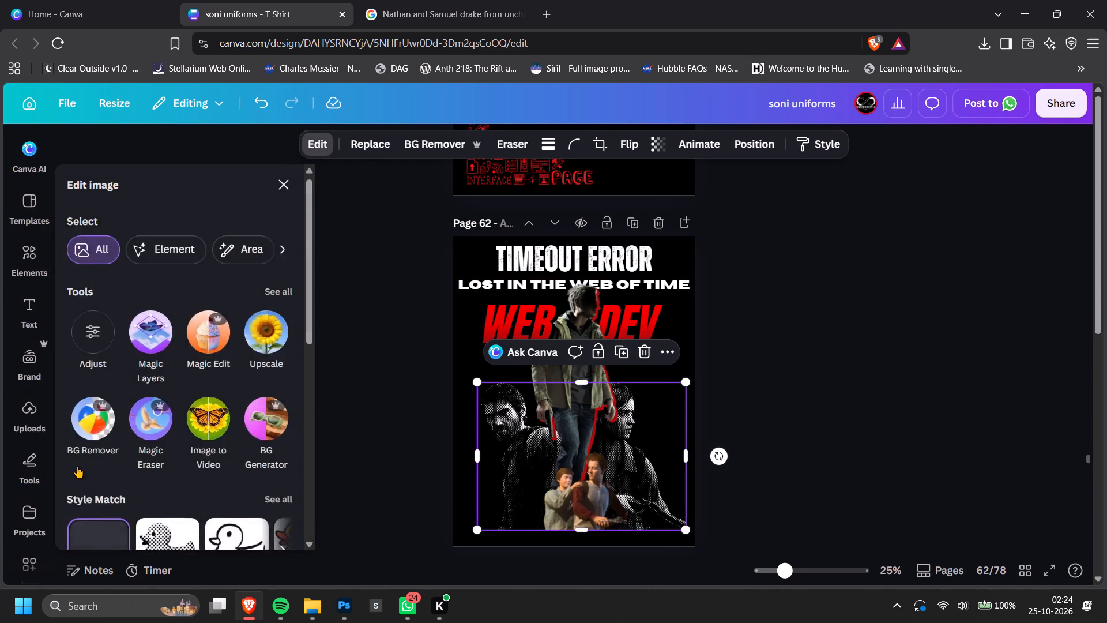
scroll(77, 466, "down", 1)
left_click(257, 459)
left_click(300, 444)
left_click_drag(293, 448, 285, 451)
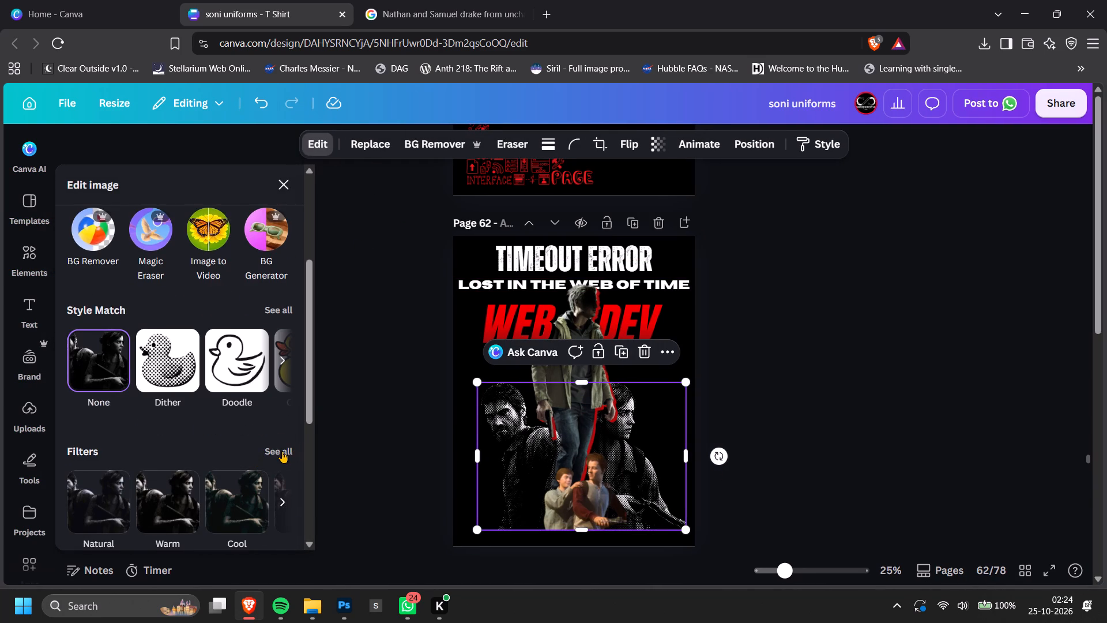
left_click(282, 451)
scroll(167, 381, "down", 16)
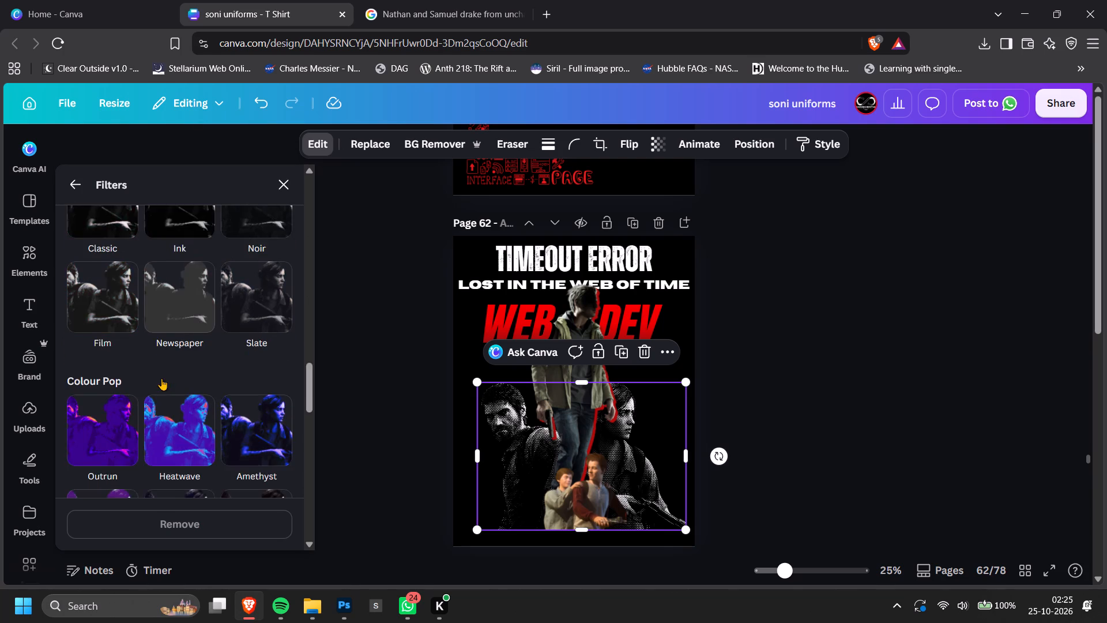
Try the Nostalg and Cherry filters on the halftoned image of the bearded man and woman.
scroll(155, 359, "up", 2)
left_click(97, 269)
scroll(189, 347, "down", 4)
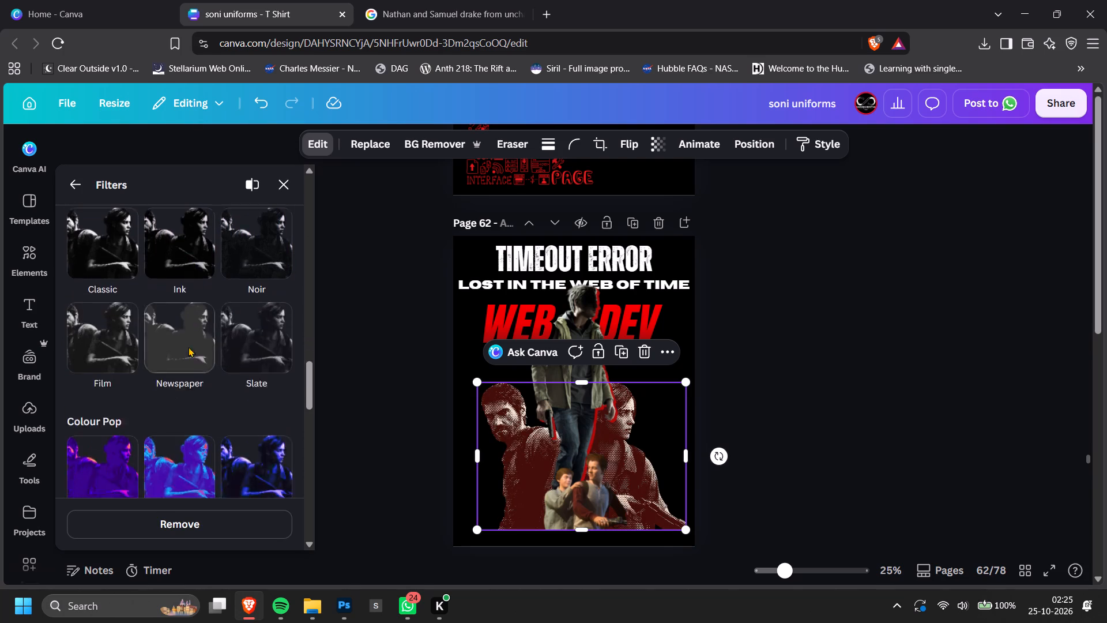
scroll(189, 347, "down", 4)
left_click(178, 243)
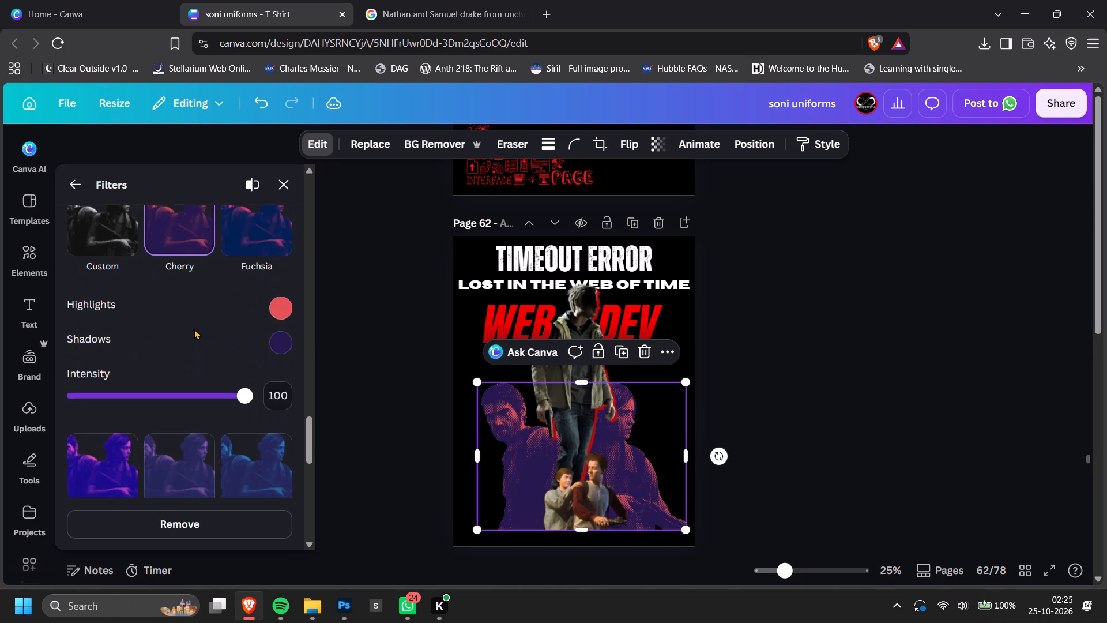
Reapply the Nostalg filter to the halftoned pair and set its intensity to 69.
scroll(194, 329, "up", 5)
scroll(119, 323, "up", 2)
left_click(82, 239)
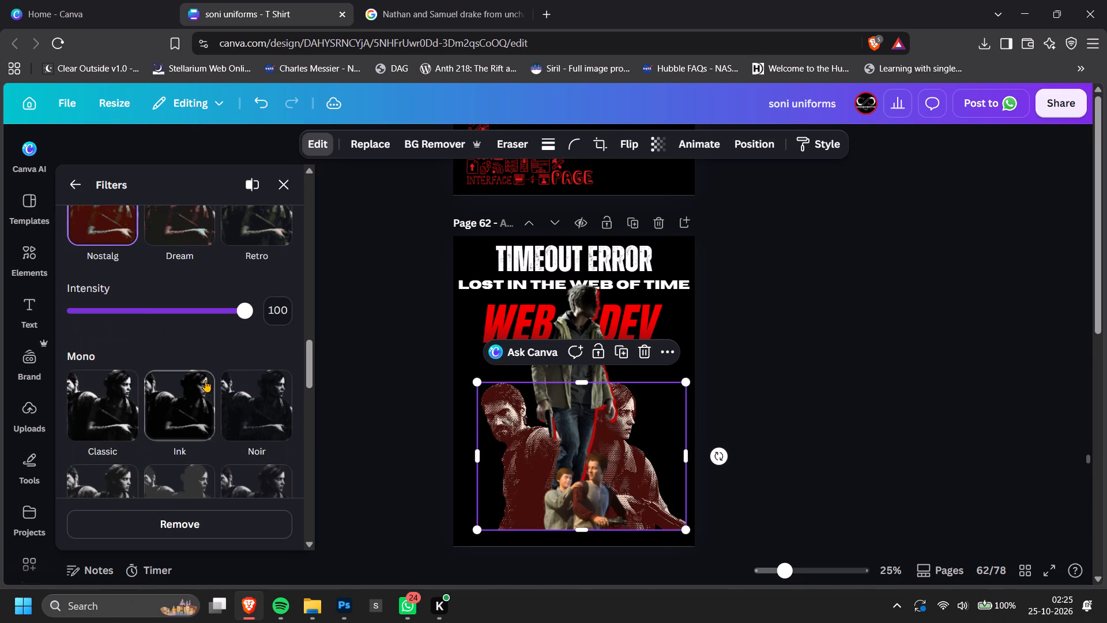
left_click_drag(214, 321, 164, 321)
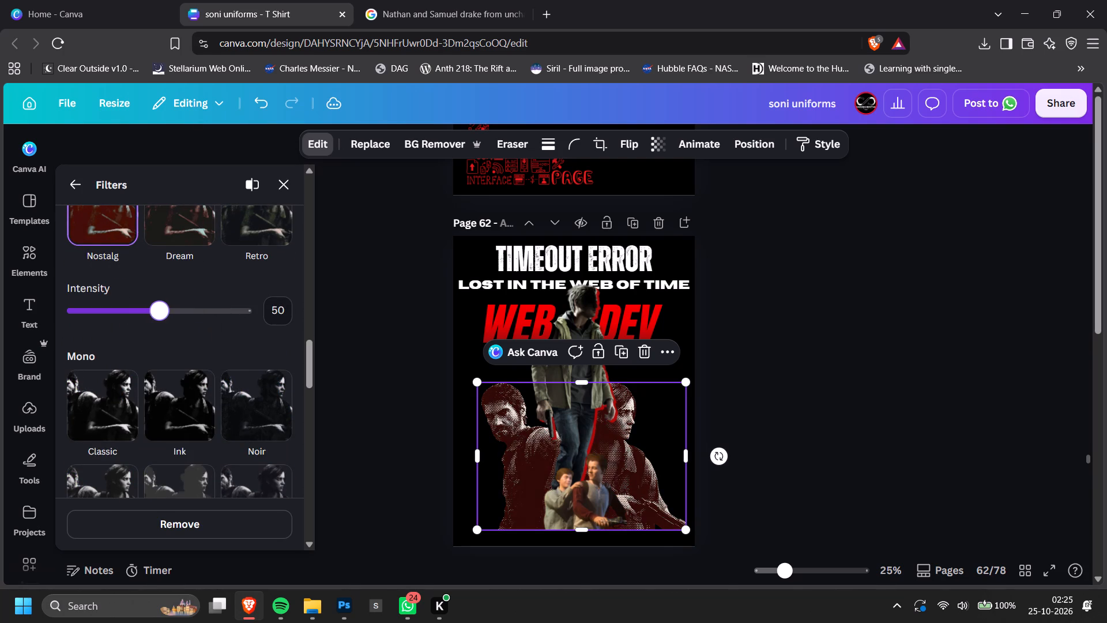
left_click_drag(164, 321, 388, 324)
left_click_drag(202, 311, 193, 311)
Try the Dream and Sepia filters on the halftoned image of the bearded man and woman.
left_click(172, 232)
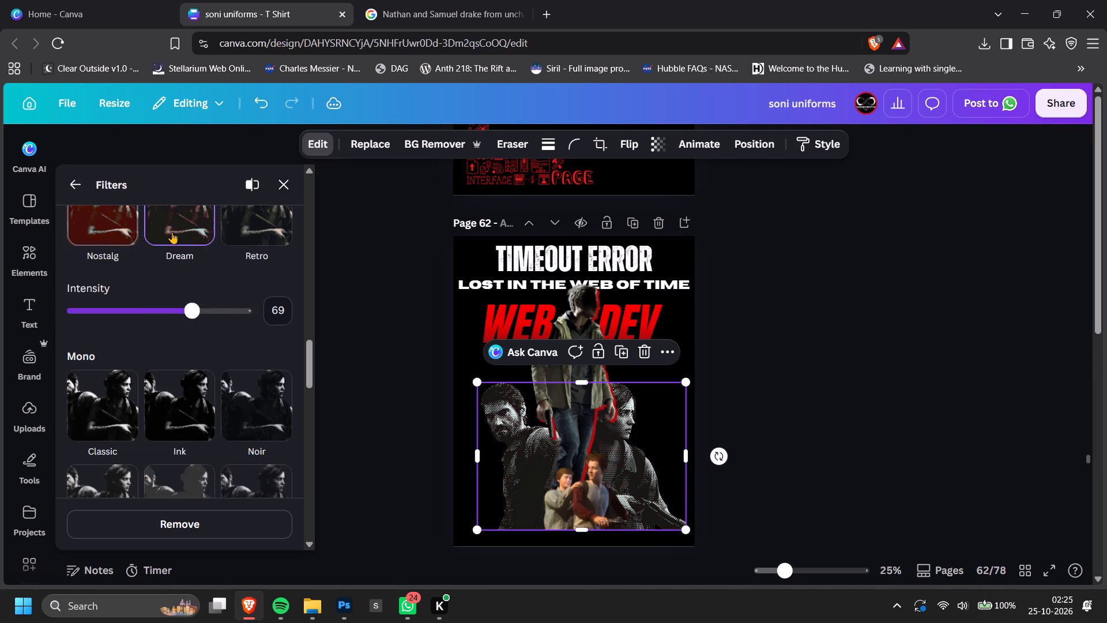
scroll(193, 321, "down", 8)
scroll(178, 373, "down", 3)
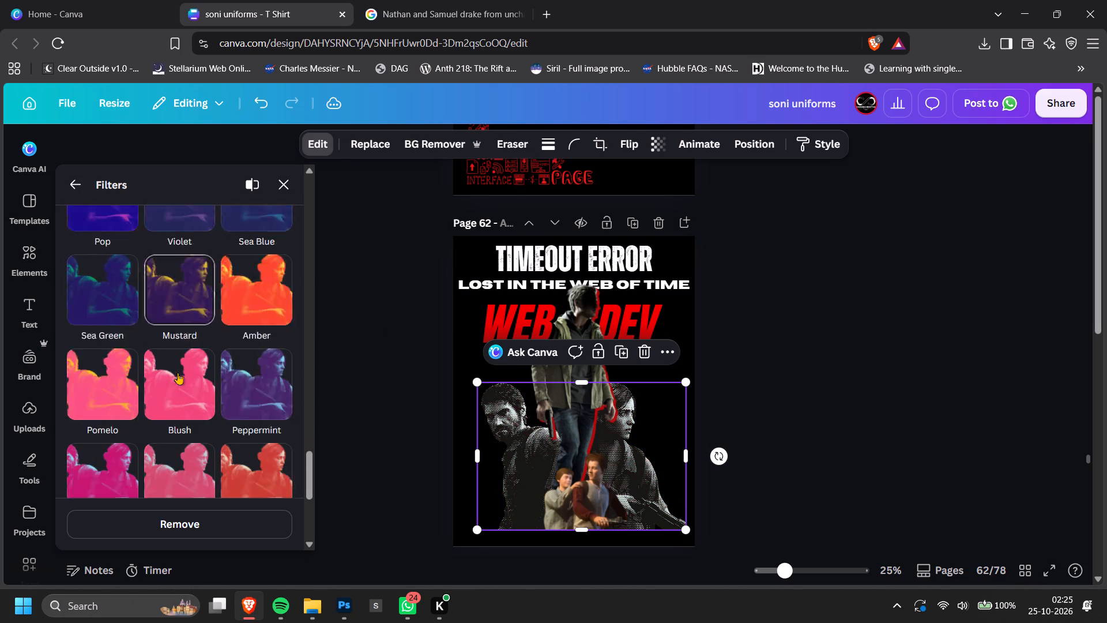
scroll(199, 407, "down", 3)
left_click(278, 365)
Apply the Classic duotone filter to the halftoned image of the bearded man and woman.
scroll(191, 430, "down", 3)
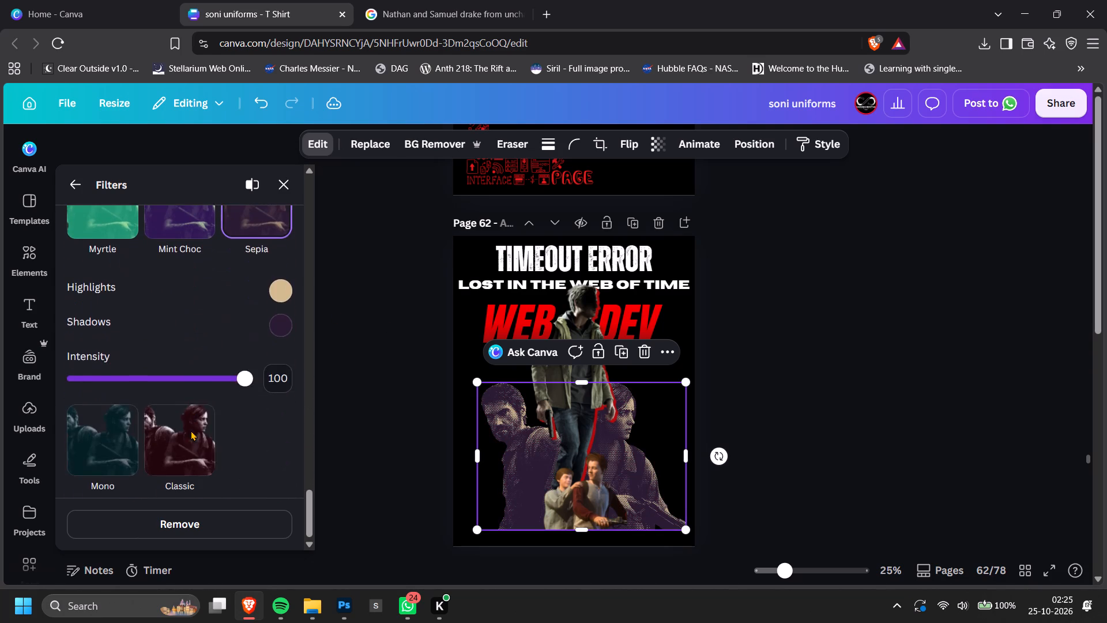
left_click(185, 440)
scroll(184, 440, "up", 1)
scroll(184, 440, "down", 2)
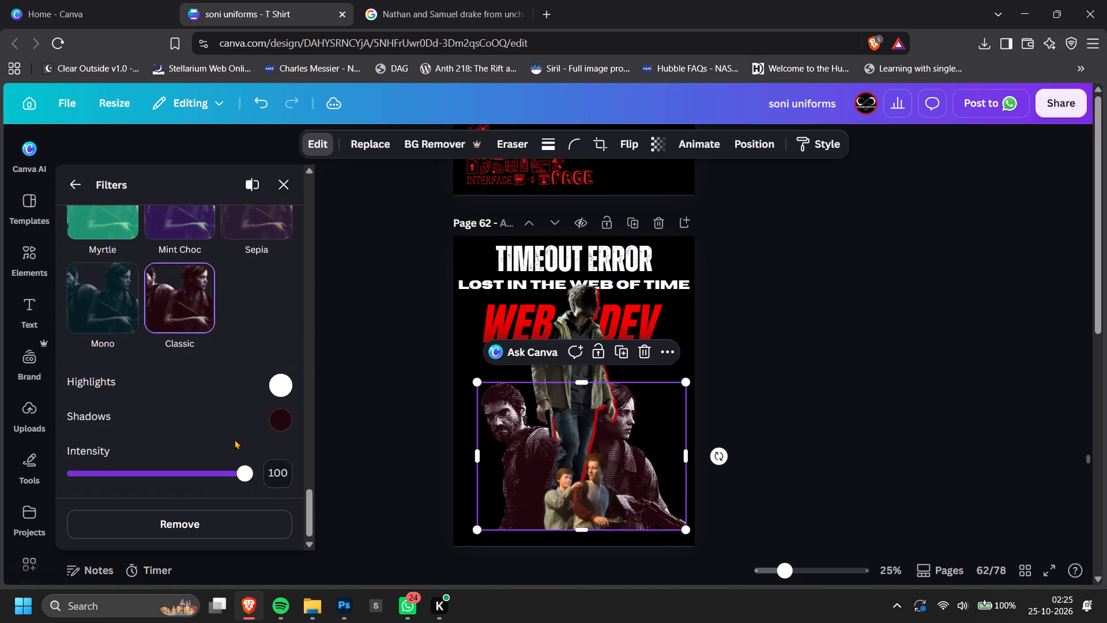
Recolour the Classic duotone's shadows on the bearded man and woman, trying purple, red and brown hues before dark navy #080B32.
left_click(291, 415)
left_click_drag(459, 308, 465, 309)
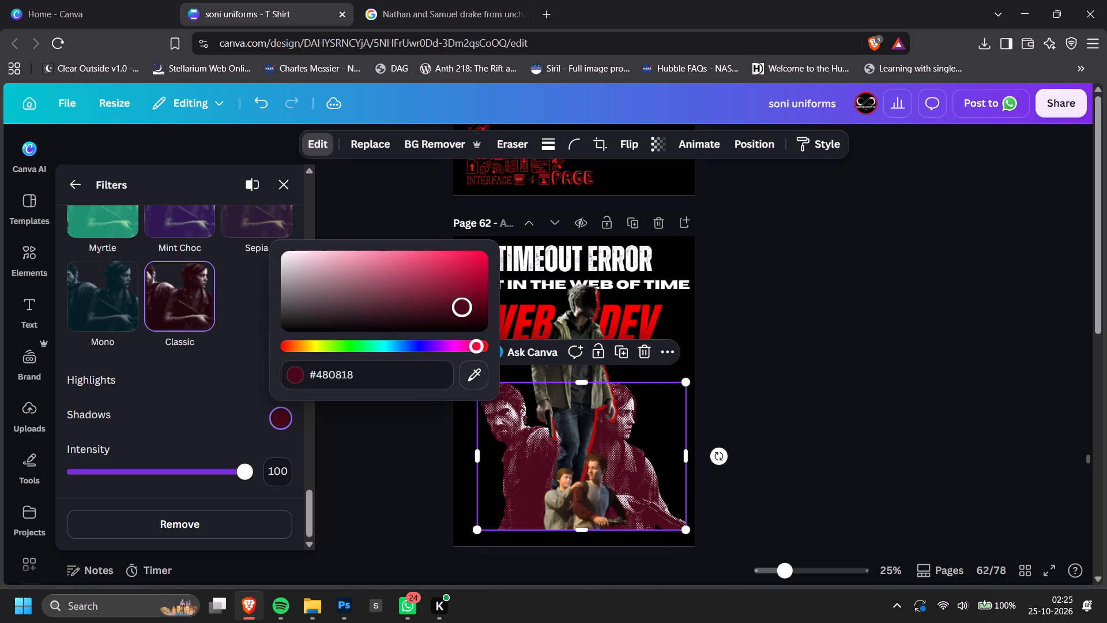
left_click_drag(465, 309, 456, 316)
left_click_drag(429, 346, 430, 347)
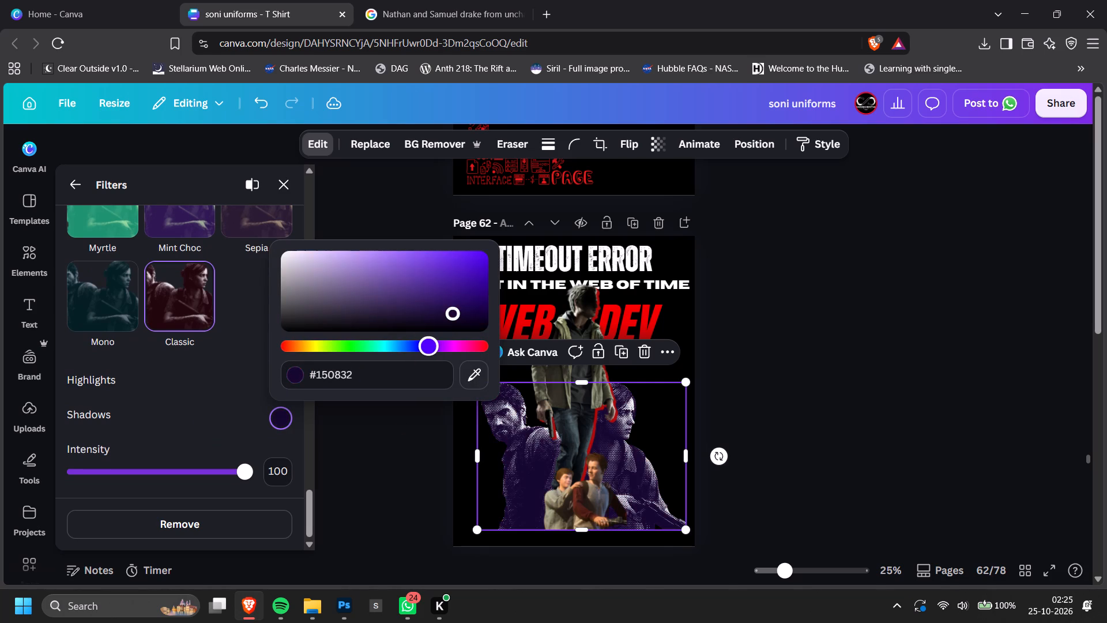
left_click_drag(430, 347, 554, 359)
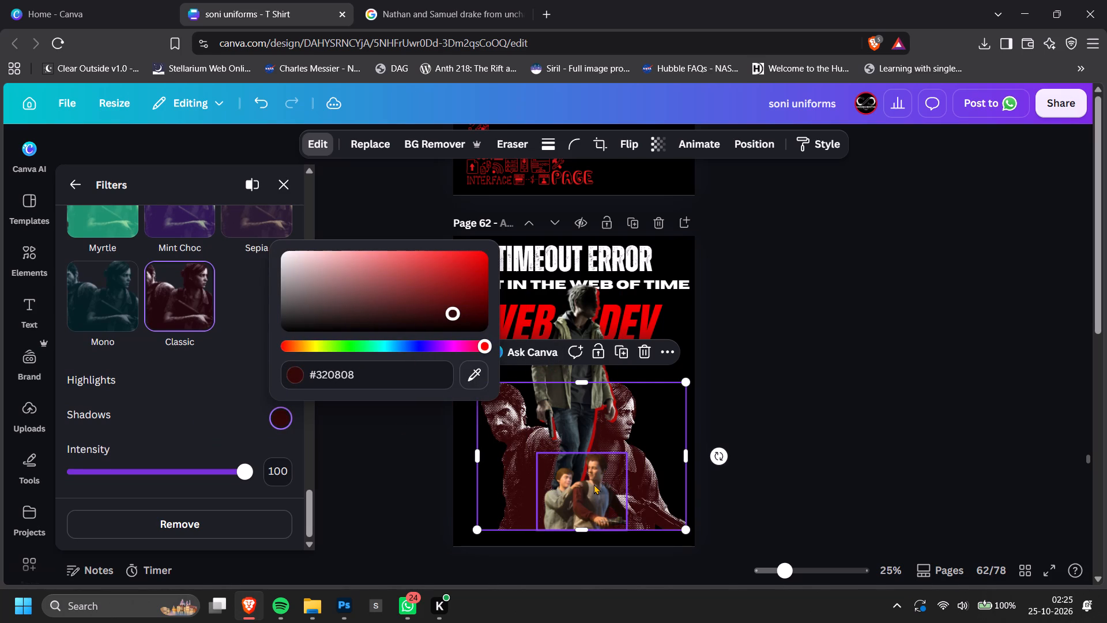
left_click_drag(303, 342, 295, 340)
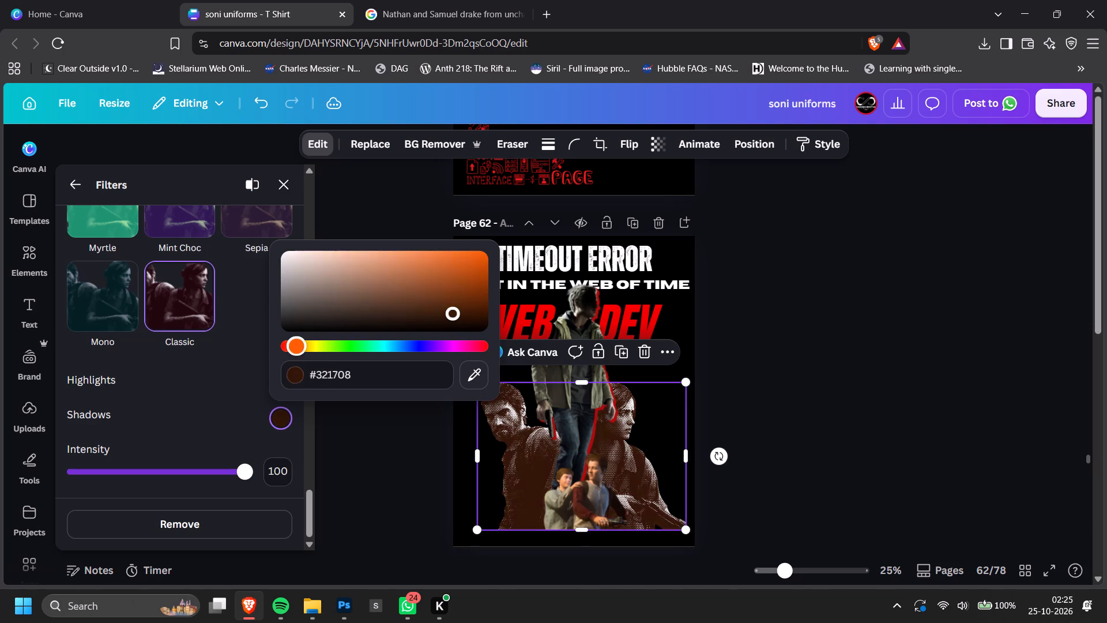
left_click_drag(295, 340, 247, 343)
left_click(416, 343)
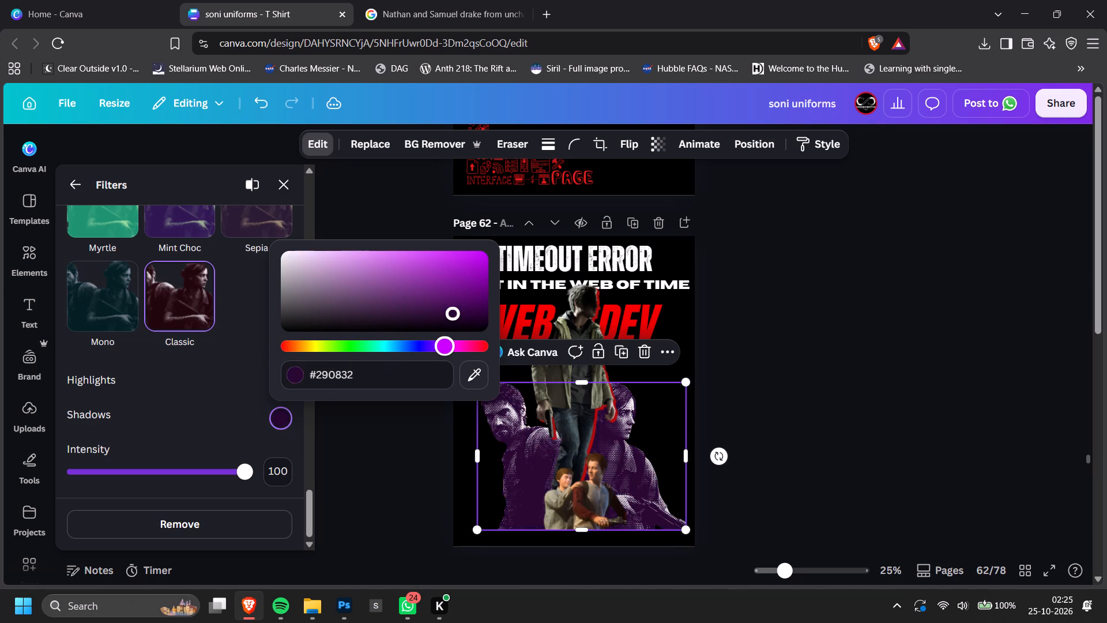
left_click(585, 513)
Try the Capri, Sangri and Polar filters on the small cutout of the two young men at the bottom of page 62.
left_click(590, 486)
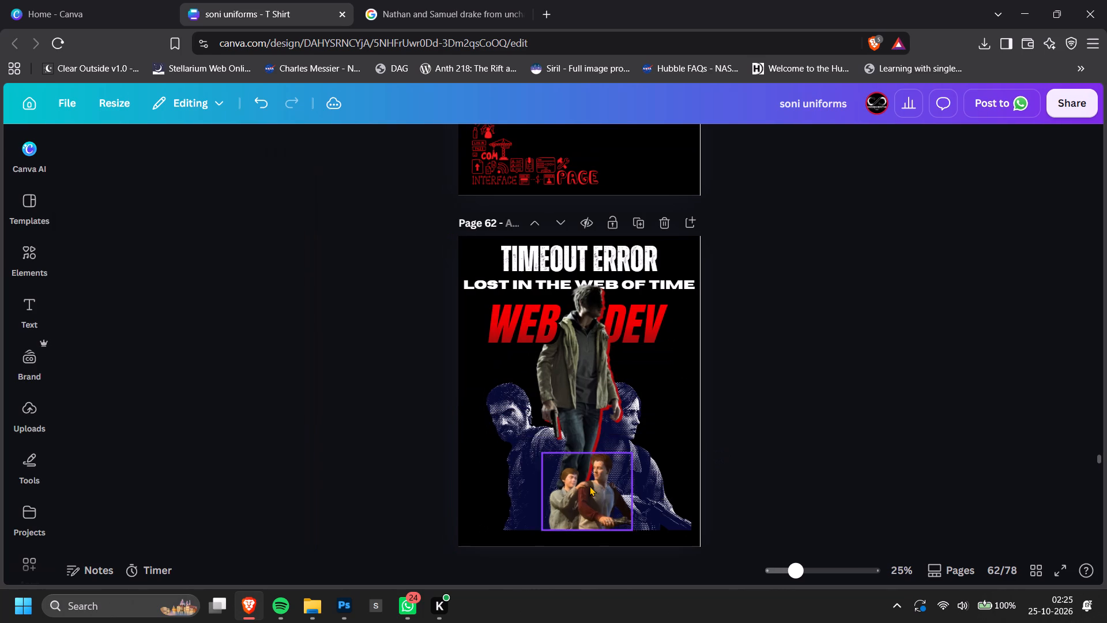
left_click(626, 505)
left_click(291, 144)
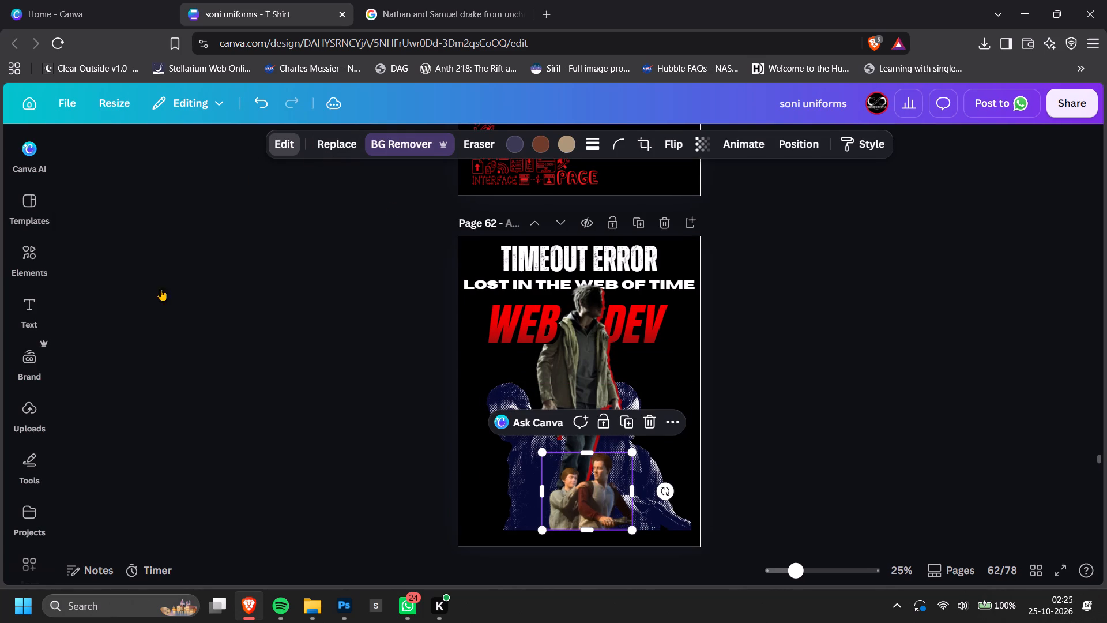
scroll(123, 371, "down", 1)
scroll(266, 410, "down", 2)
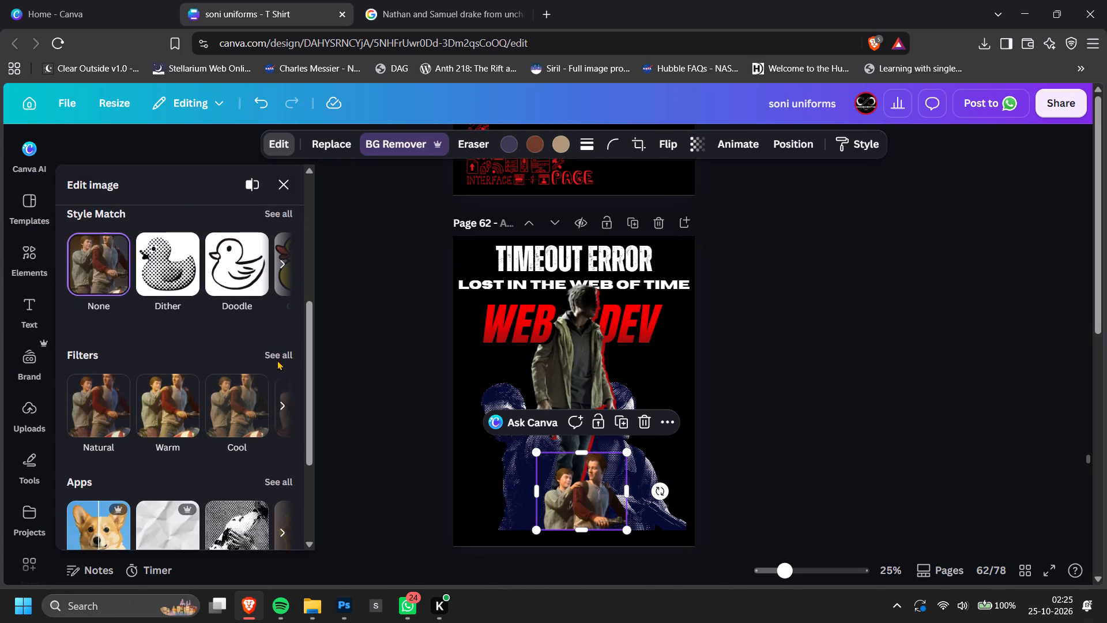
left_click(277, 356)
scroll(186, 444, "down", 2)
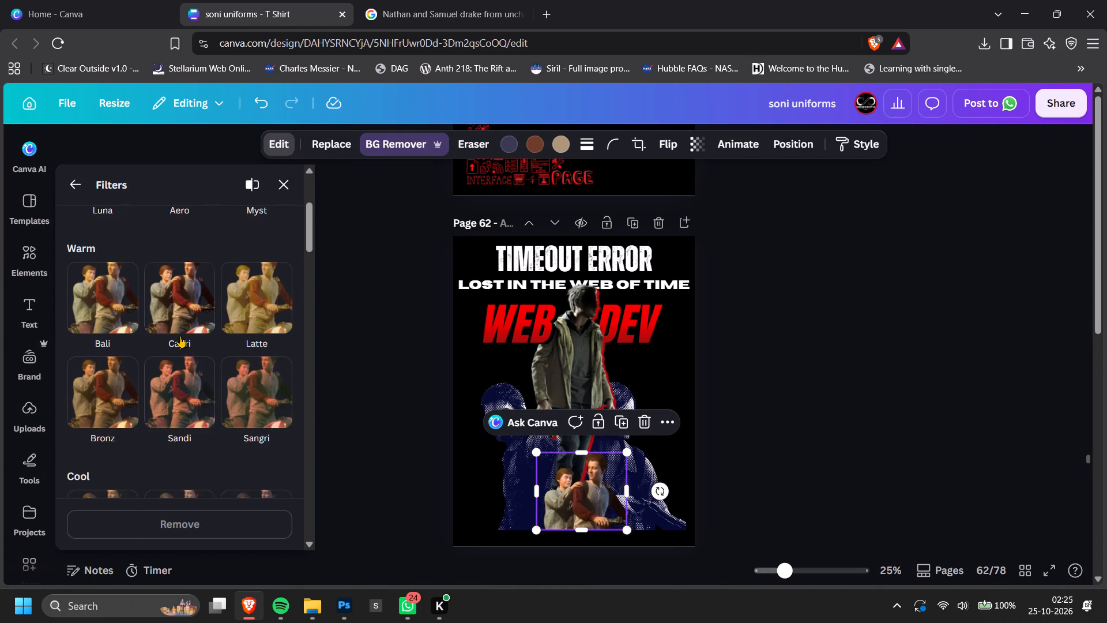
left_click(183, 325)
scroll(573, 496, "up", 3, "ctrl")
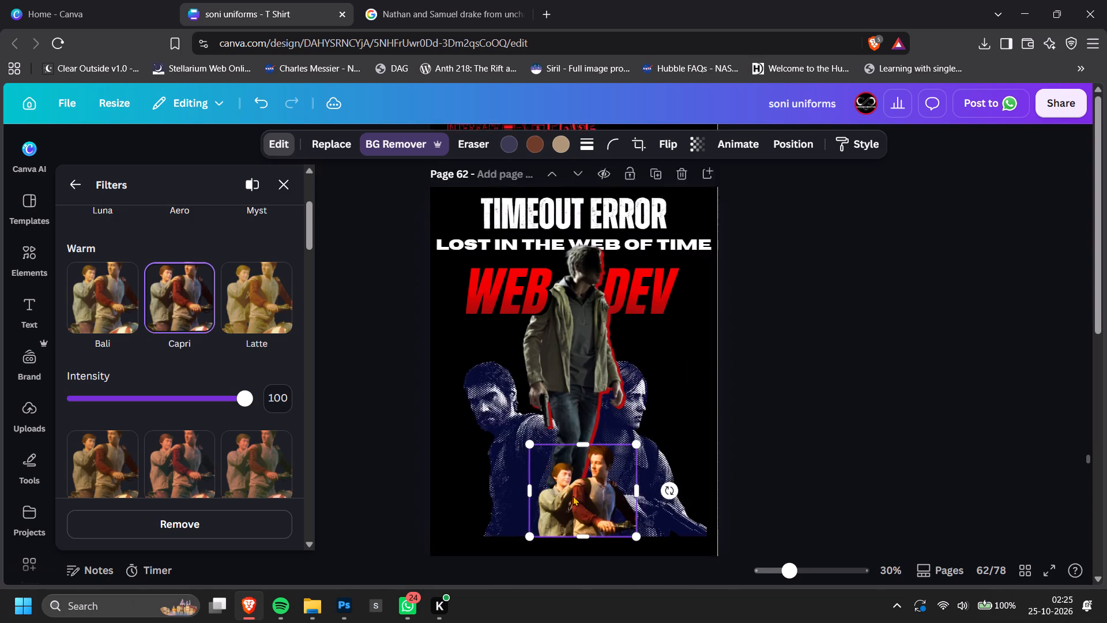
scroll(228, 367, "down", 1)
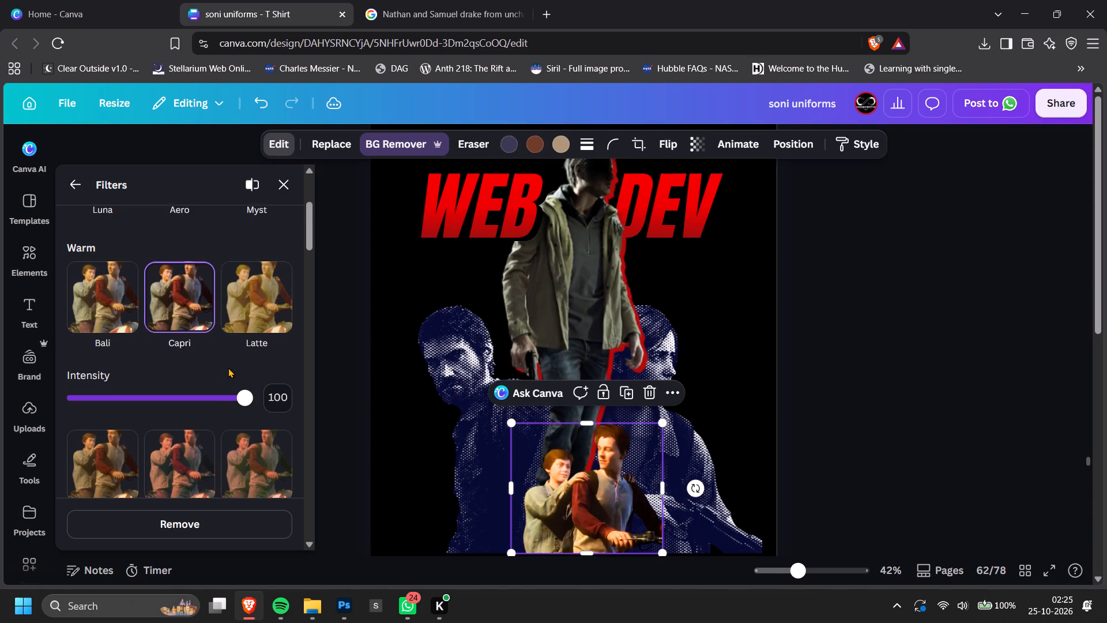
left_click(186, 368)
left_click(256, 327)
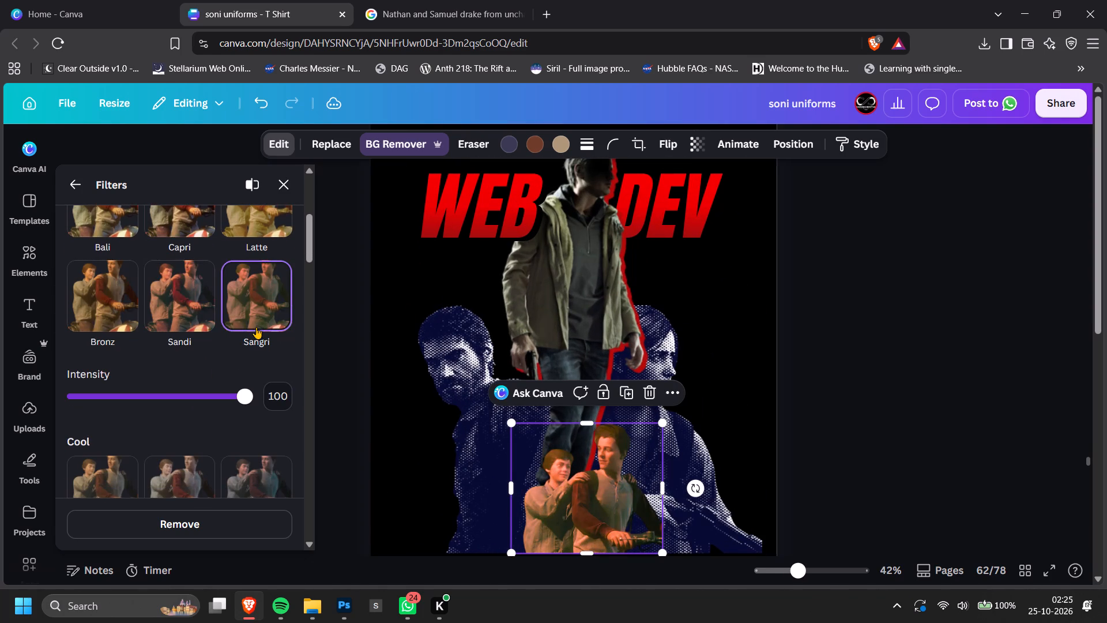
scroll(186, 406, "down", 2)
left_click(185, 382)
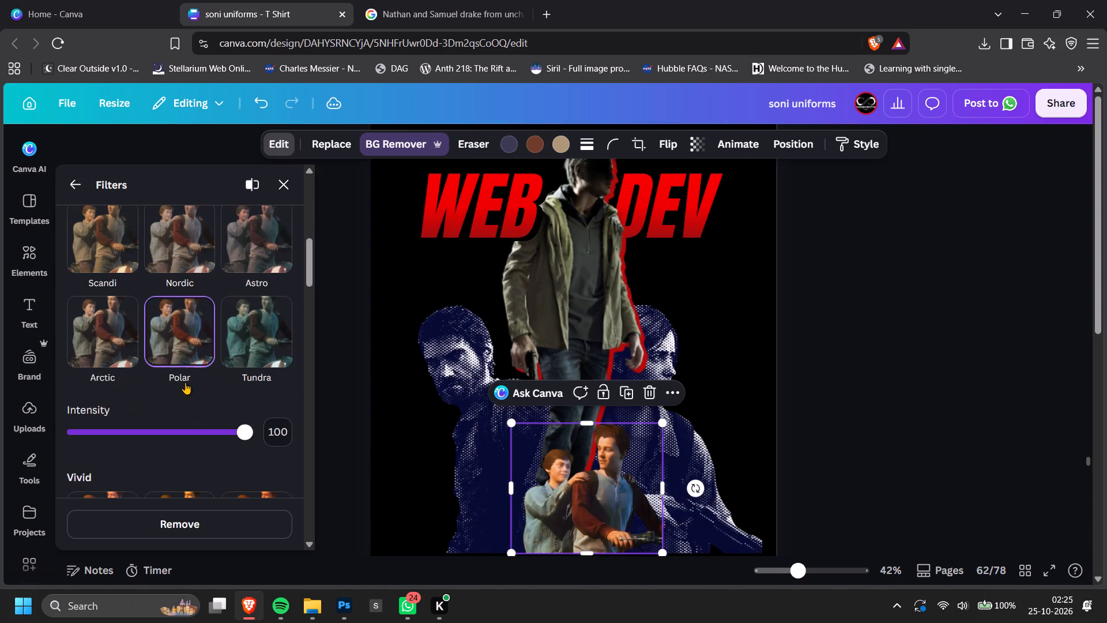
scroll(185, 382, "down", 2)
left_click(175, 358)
Apply the Eldar filter to the two young men's cutout and lower its intensity to slightly above 35.
left_click(254, 292)
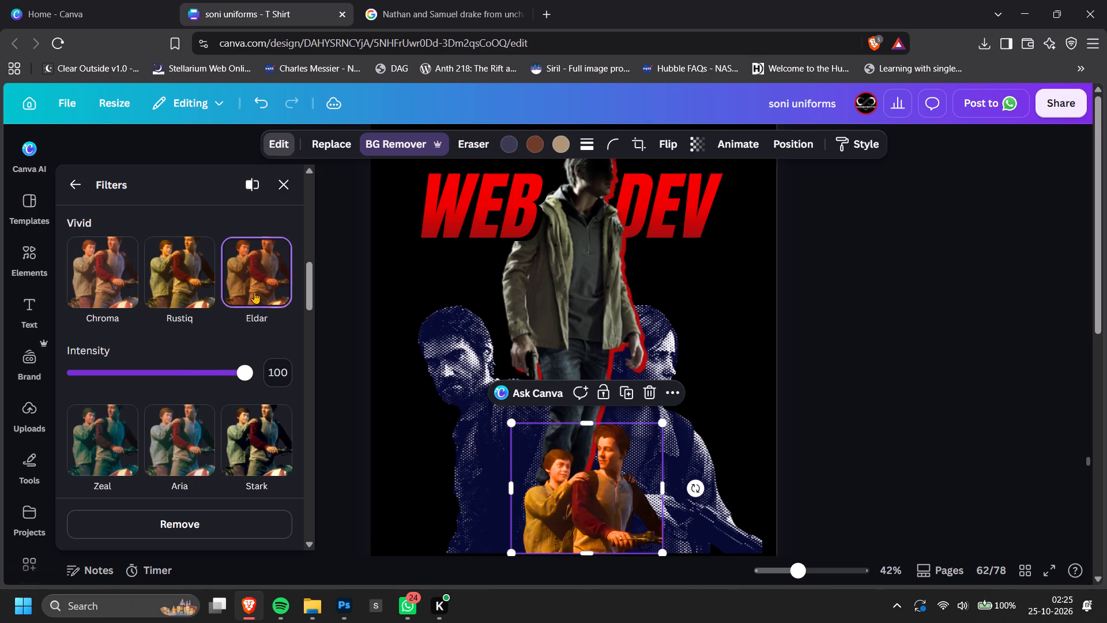
left_click_drag(209, 367, 133, 371)
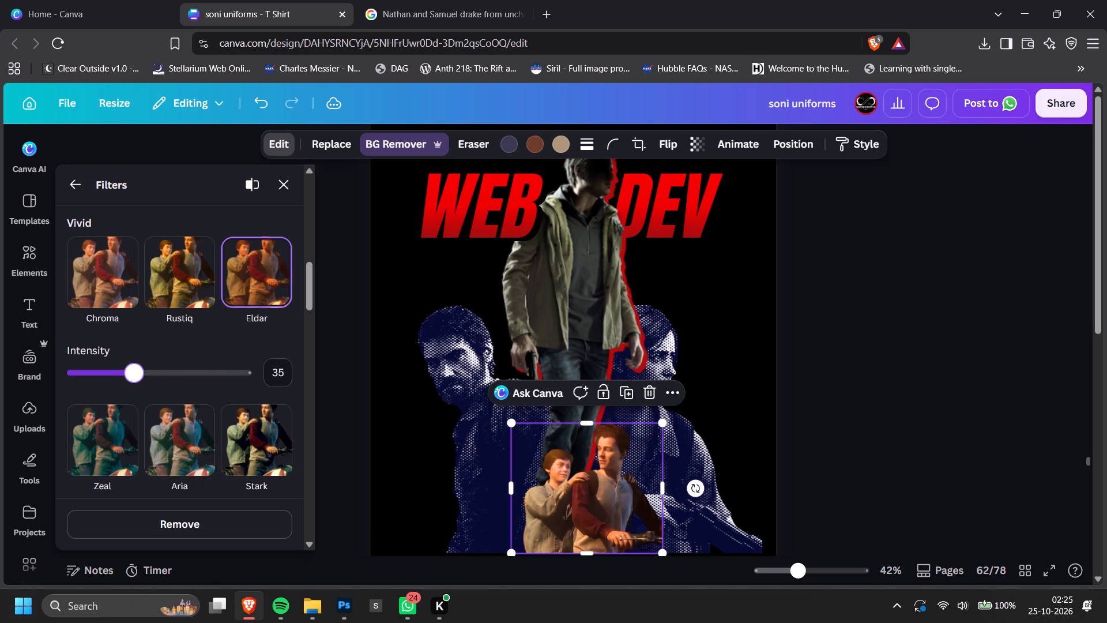
left_click_drag(133, 371, 141, 373)
double_click(846, 349)
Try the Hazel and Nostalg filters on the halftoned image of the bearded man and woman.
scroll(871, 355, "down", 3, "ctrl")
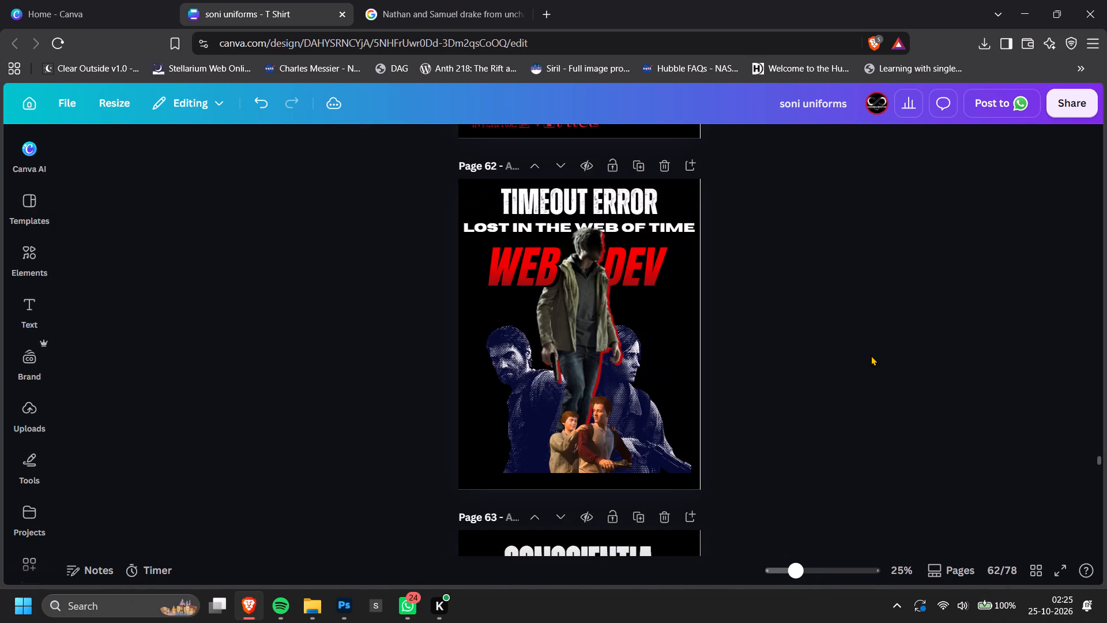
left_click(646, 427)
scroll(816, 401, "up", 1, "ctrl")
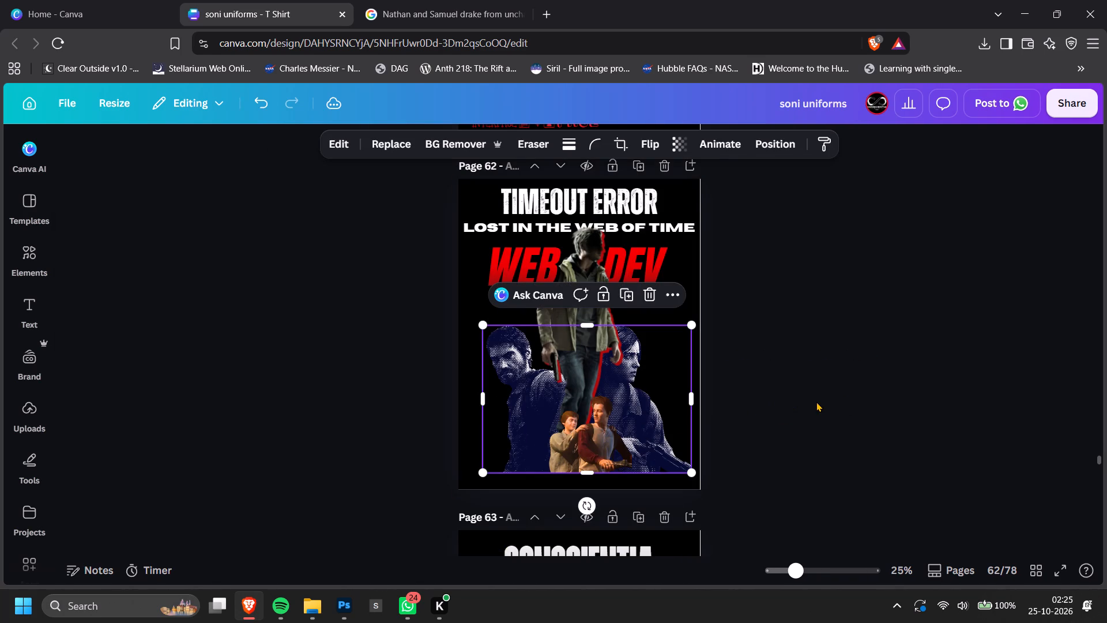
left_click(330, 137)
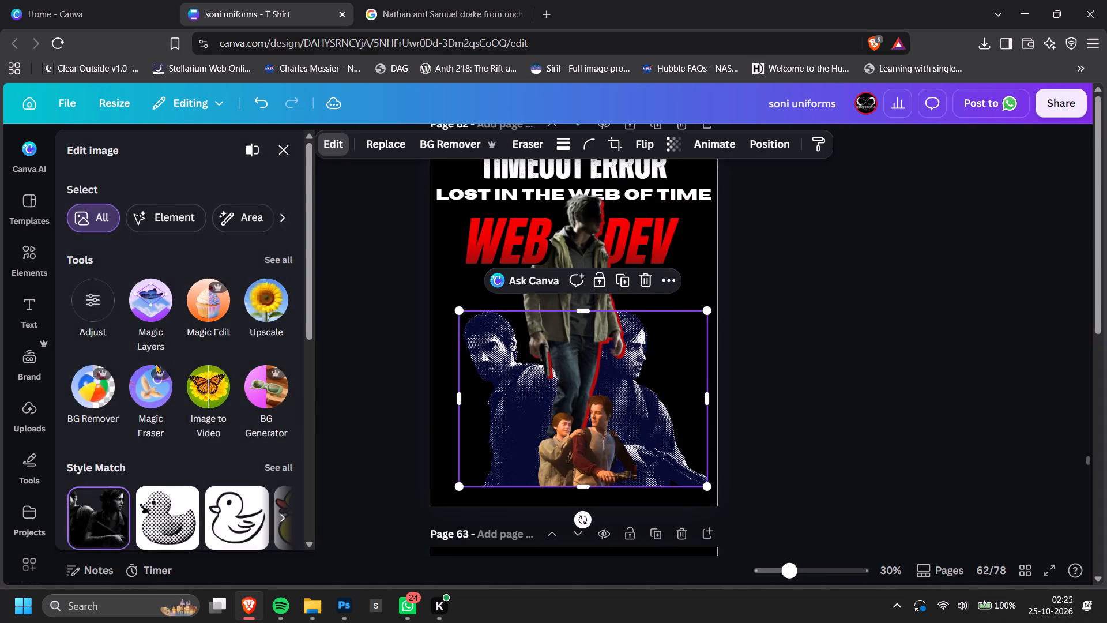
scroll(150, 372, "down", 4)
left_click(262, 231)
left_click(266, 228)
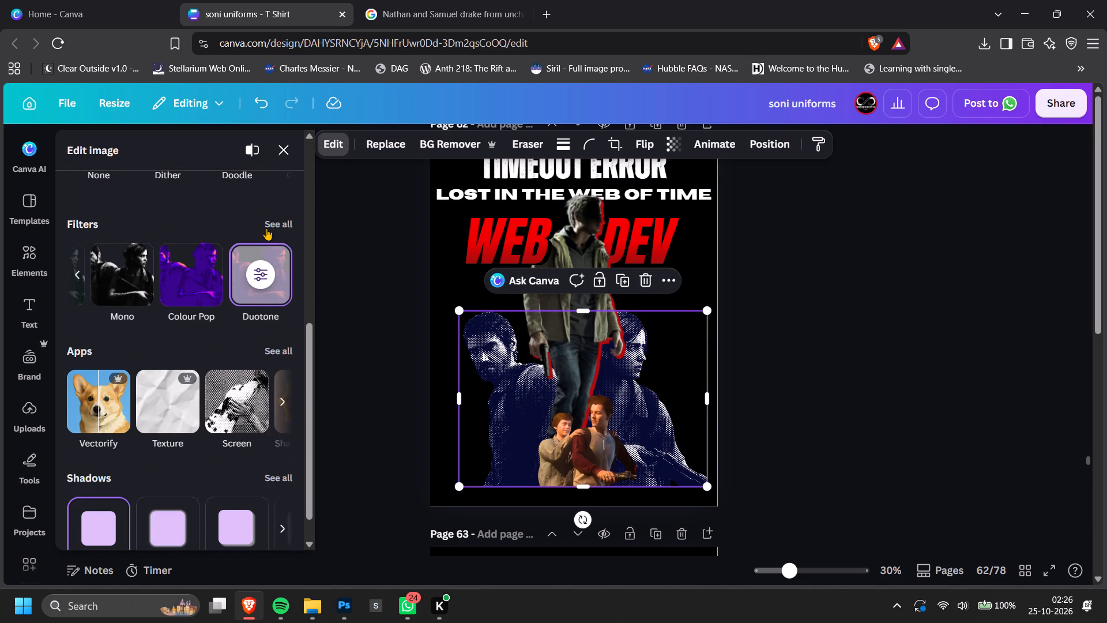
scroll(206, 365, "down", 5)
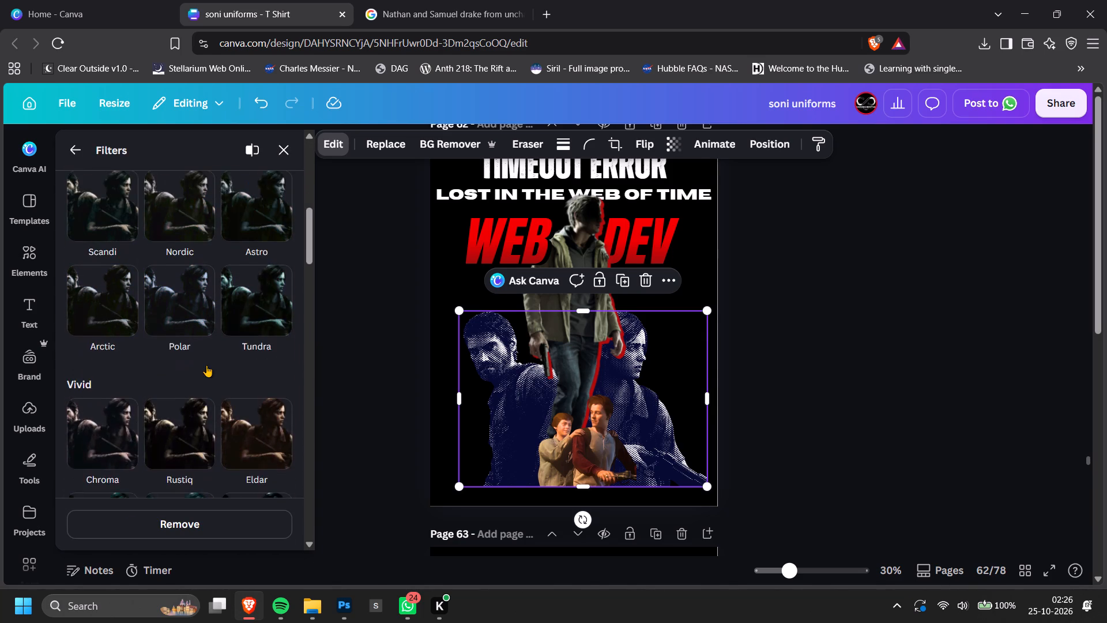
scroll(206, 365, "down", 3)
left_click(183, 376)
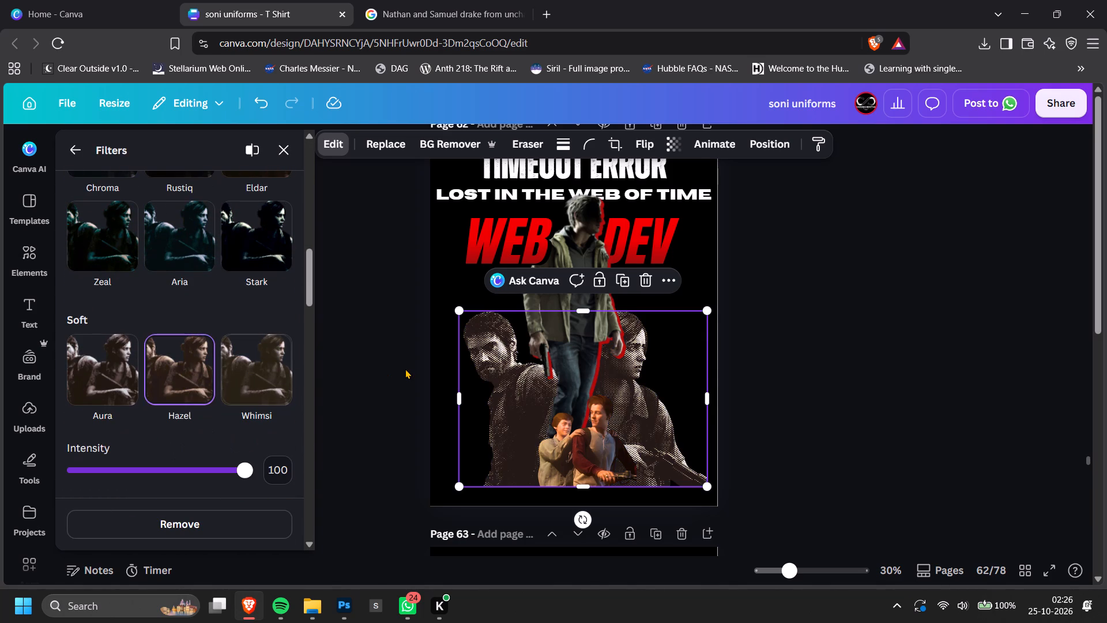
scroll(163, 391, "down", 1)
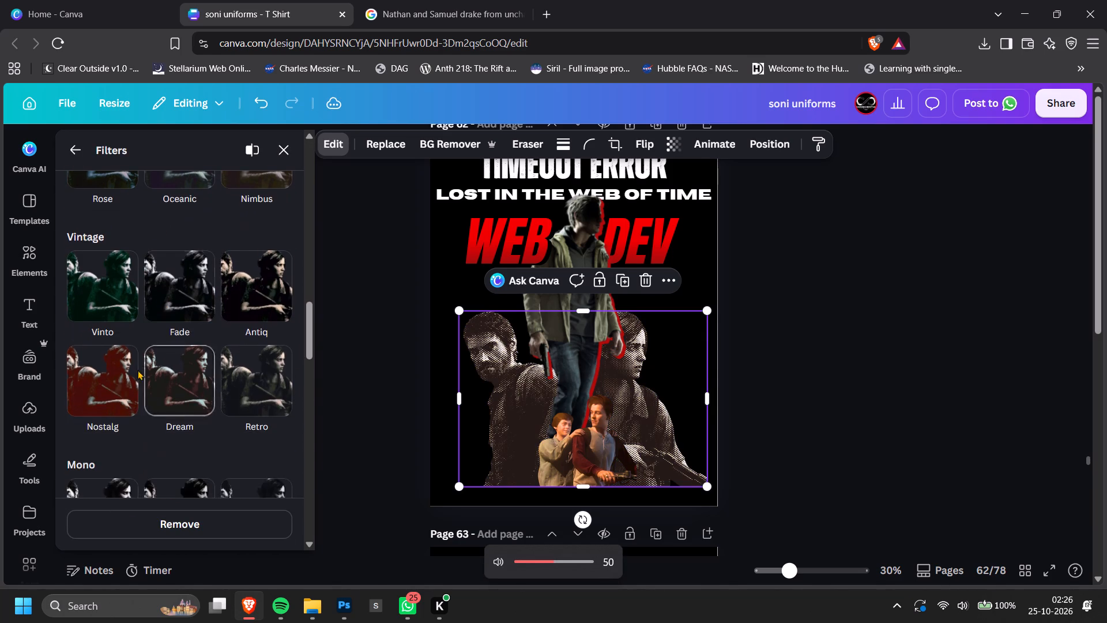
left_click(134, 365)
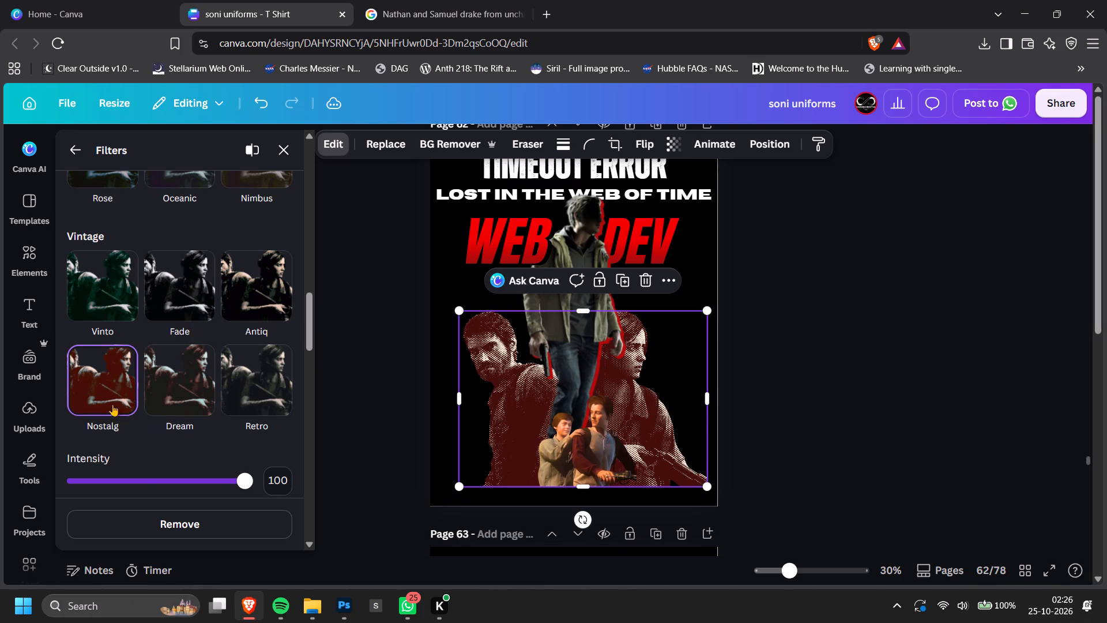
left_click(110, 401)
Apply the Cherry duotone filter to the halftoned bearded man and woman, with darker deep indigo shadows and #CF4646 highlights.
scroll(224, 404, "down", 6)
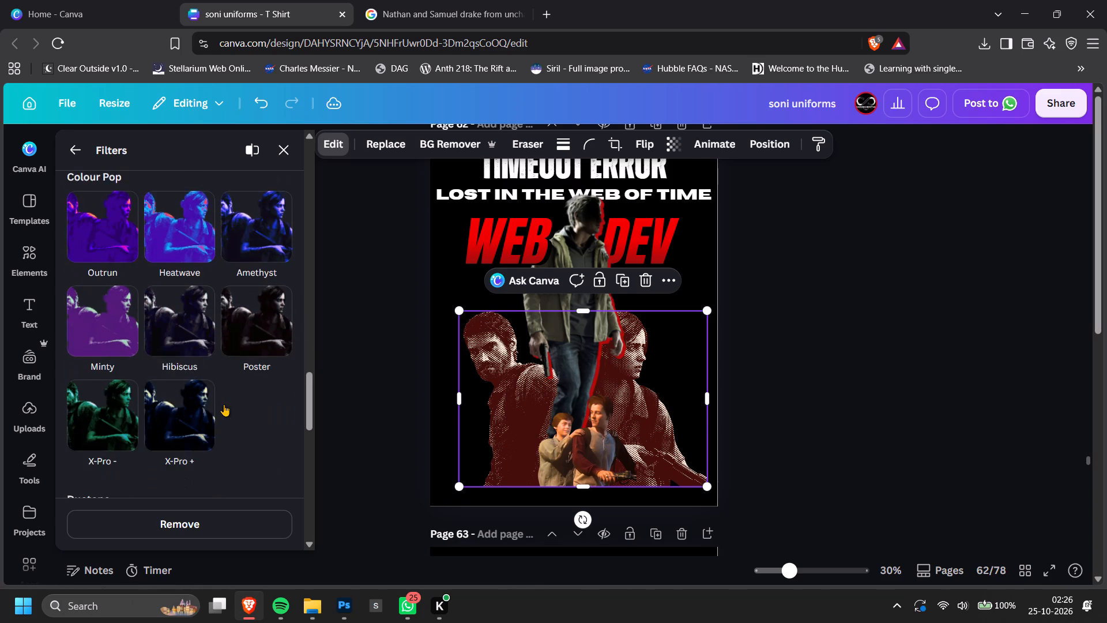
scroll(224, 404, "down", 3)
left_click(196, 276)
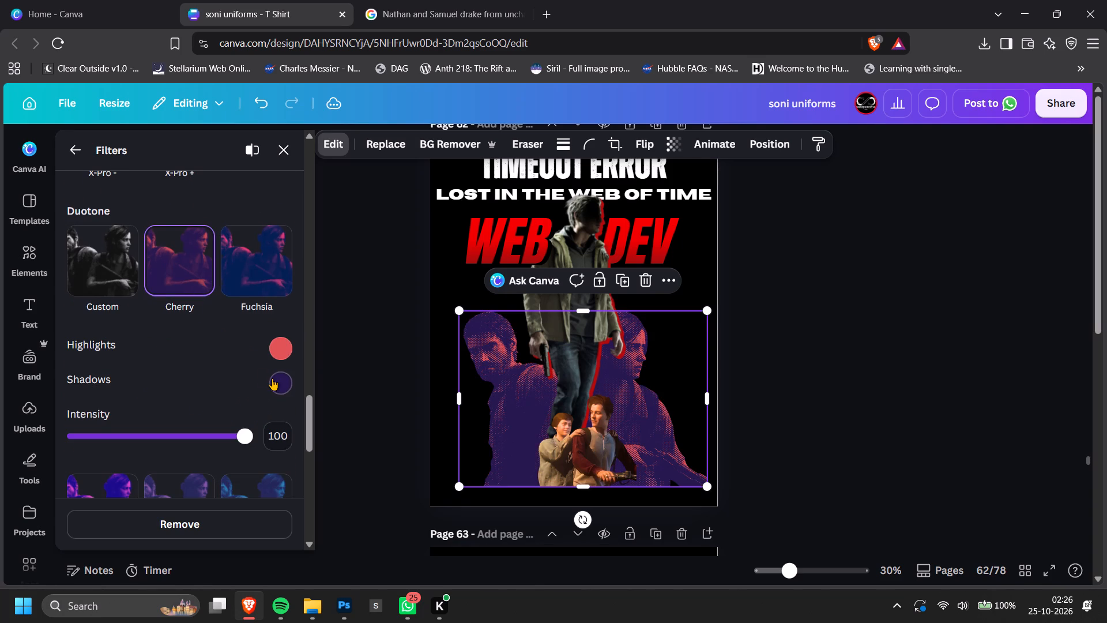
left_click(272, 378)
left_click_drag(447, 470, 460, 476)
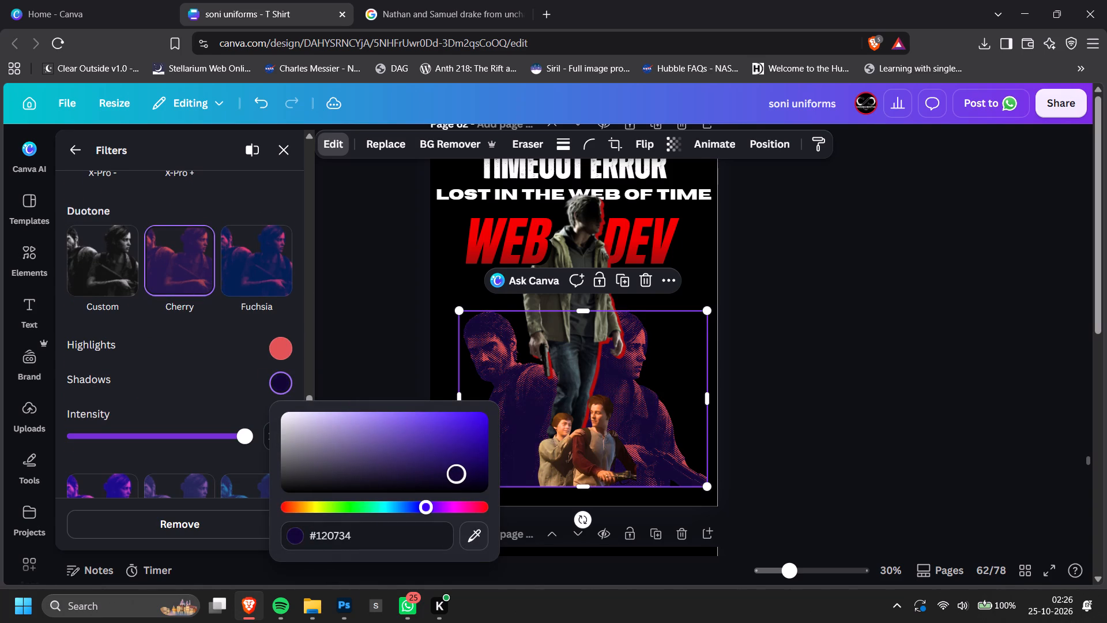
left_click_drag(460, 476, 460, 477)
left_click(284, 346)
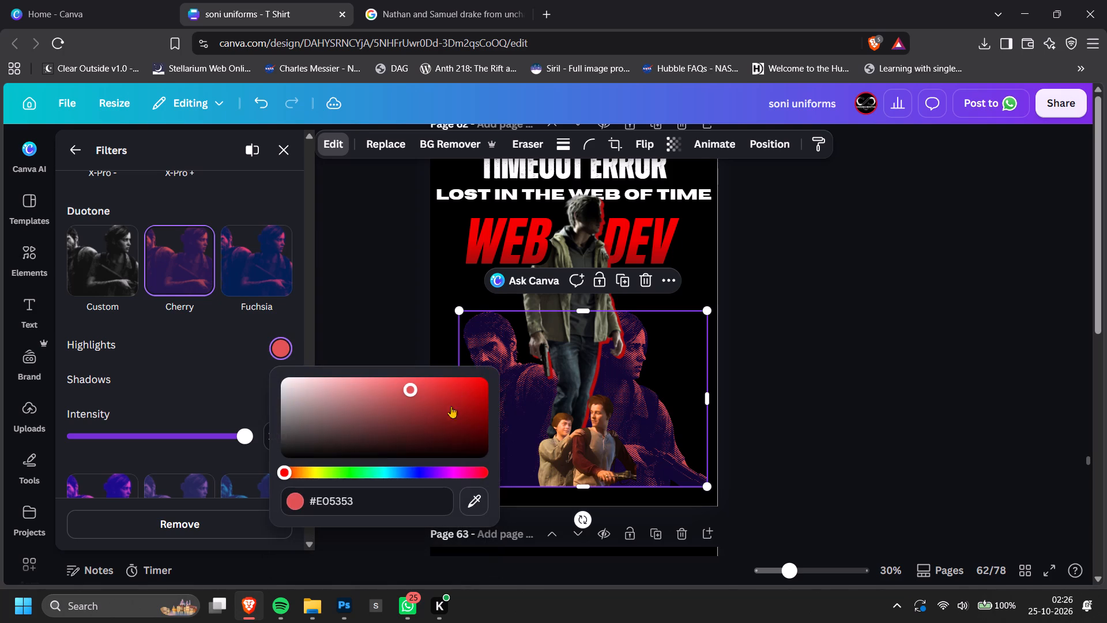
left_click(425, 391)
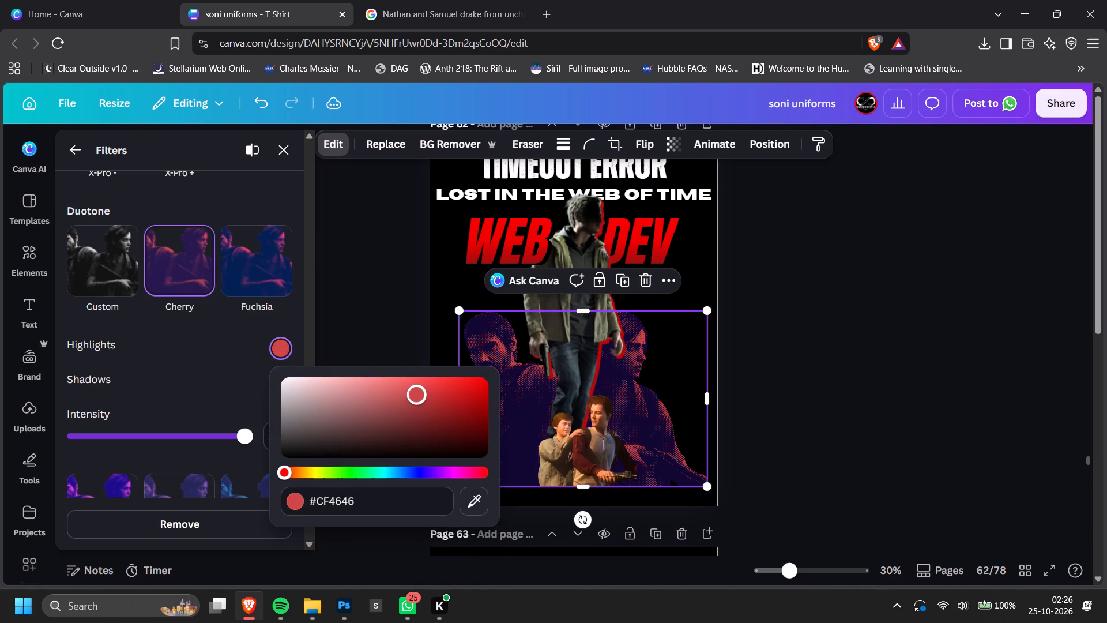
double_click(788, 360)
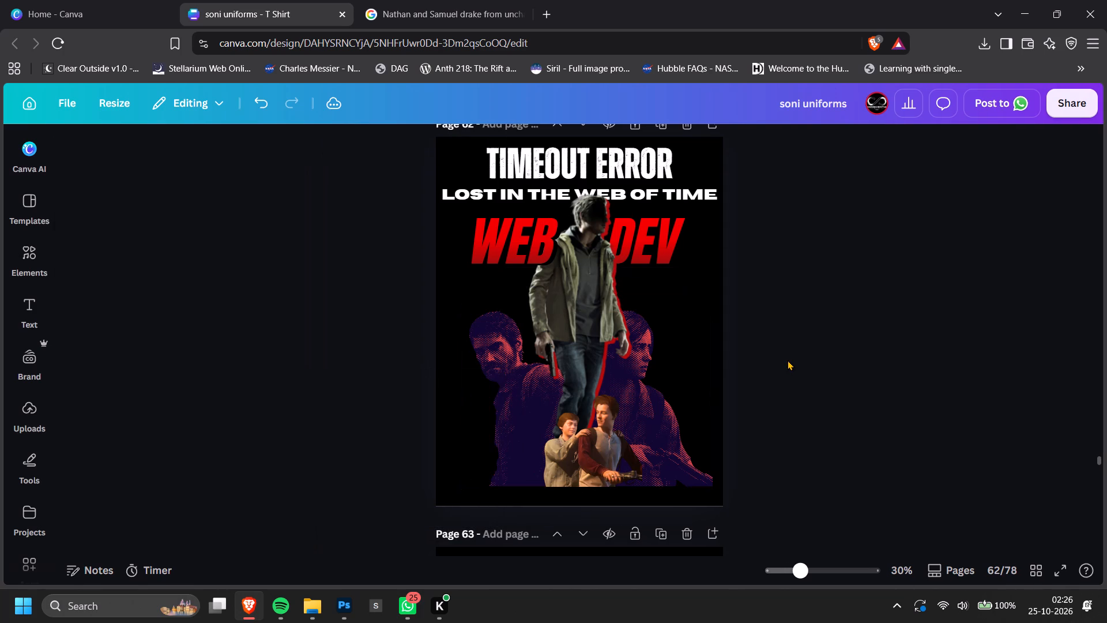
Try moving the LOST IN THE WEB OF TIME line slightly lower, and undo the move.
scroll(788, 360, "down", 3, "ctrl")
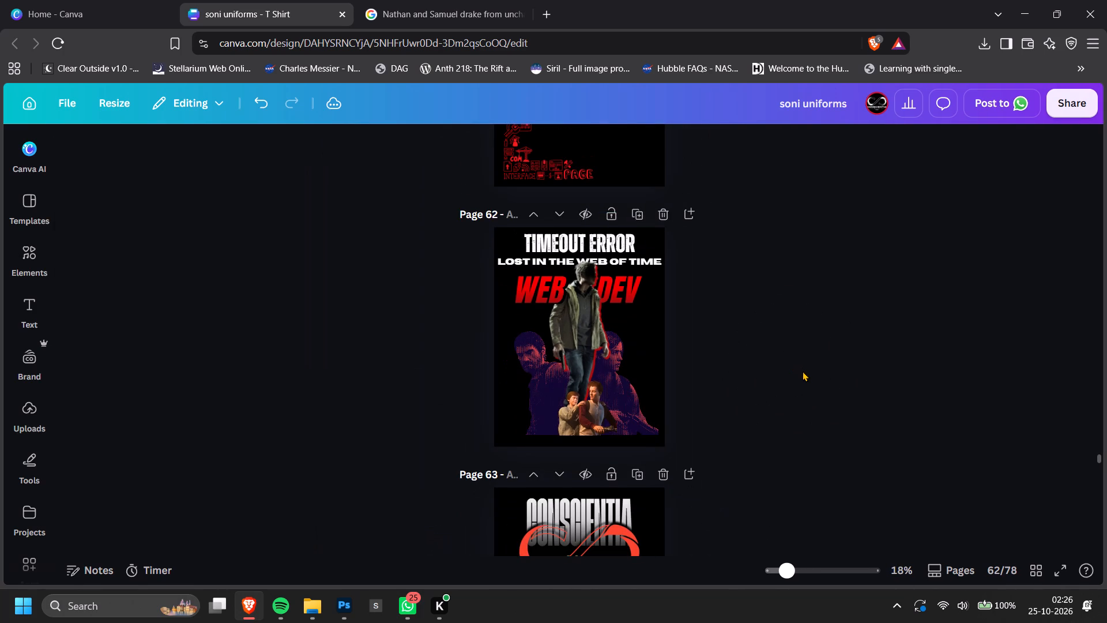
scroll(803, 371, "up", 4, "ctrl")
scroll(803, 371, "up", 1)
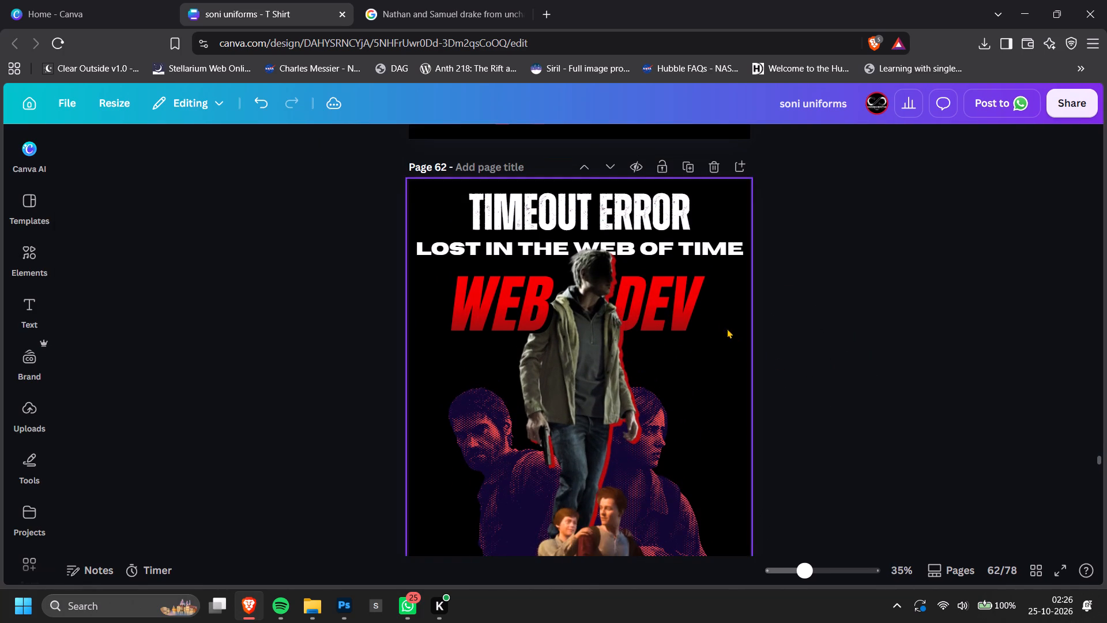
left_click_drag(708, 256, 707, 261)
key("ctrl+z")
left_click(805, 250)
Nudge the TIMEOUT ERROR title slightly down, closer to the line beneath it.
left_click_drag(623, 205, 623, 210)
left_click(875, 223)
scroll(871, 254, "down", 2, "ctrl")
scroll(597, 207, "up", 1, "ctrl")
Recolour the TIMEOUT ERROR title with the gradient that fades from white to black.
left_click(596, 207)
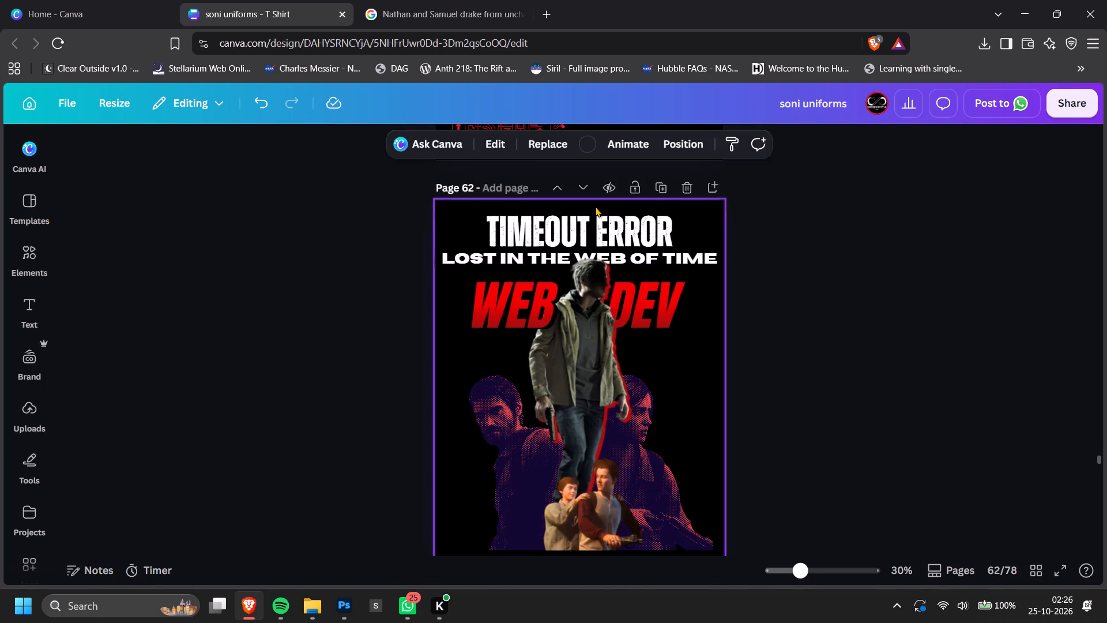
left_click(594, 215)
left_click(425, 147)
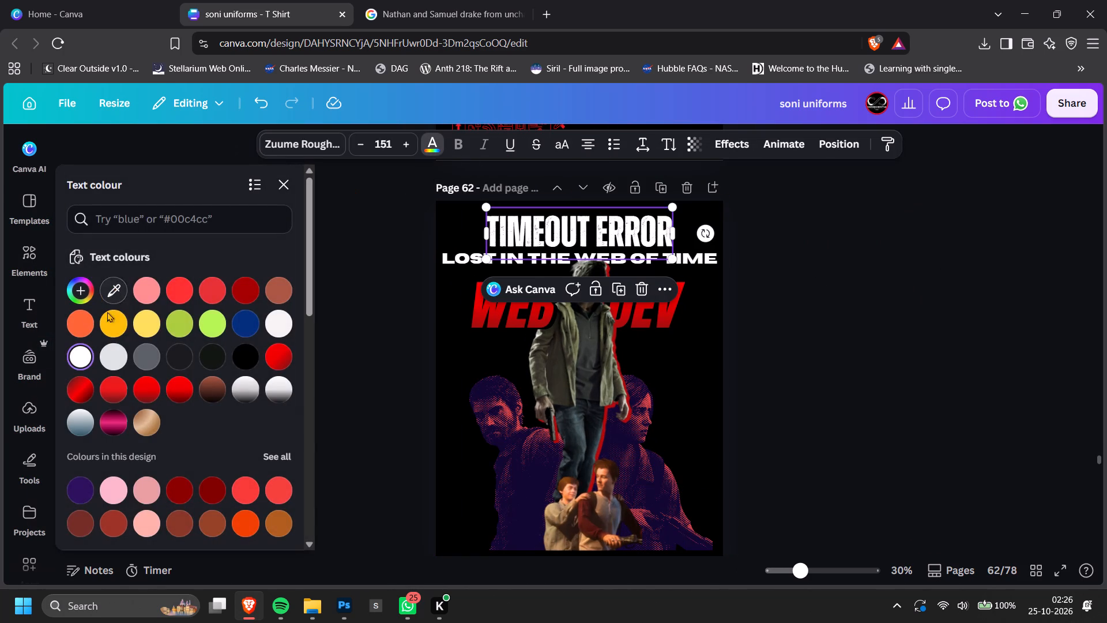
left_click(253, 390)
left_click(284, 387)
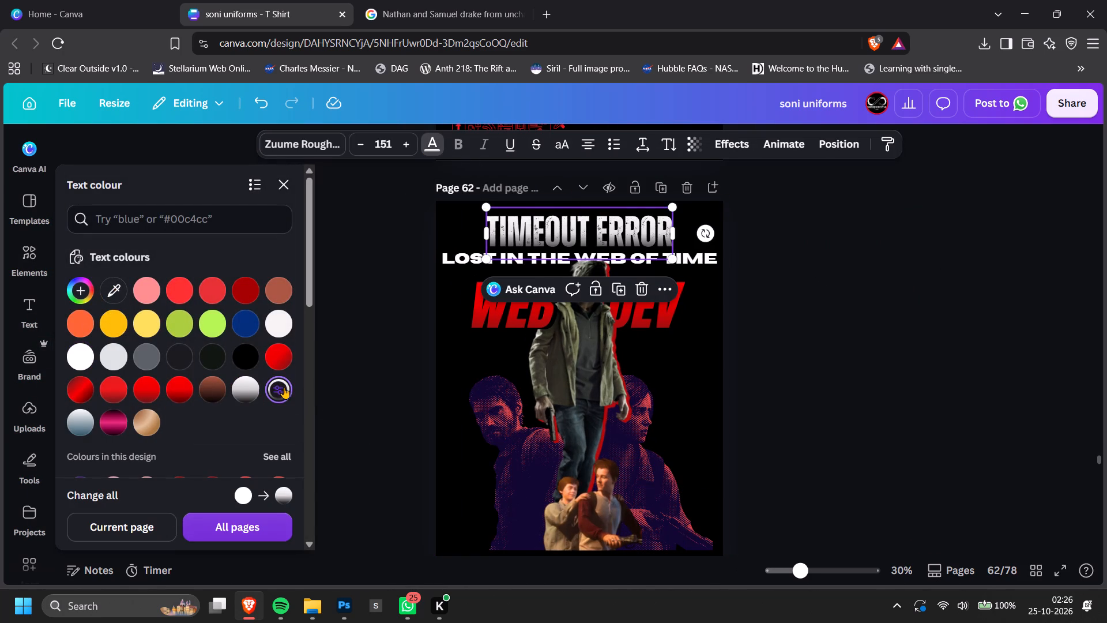
double_click(844, 339)
scroll(844, 339, "down", 1)
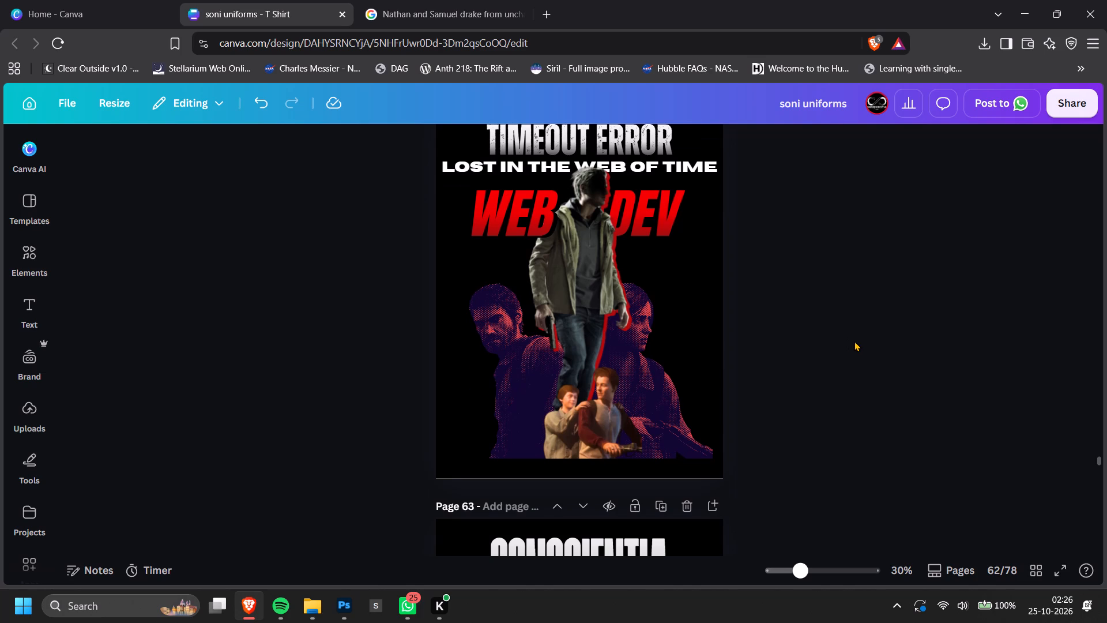
Search the graphics library for "game" and browse the results for a suitable design element.
left_click(31, 250)
double_click(164, 156)
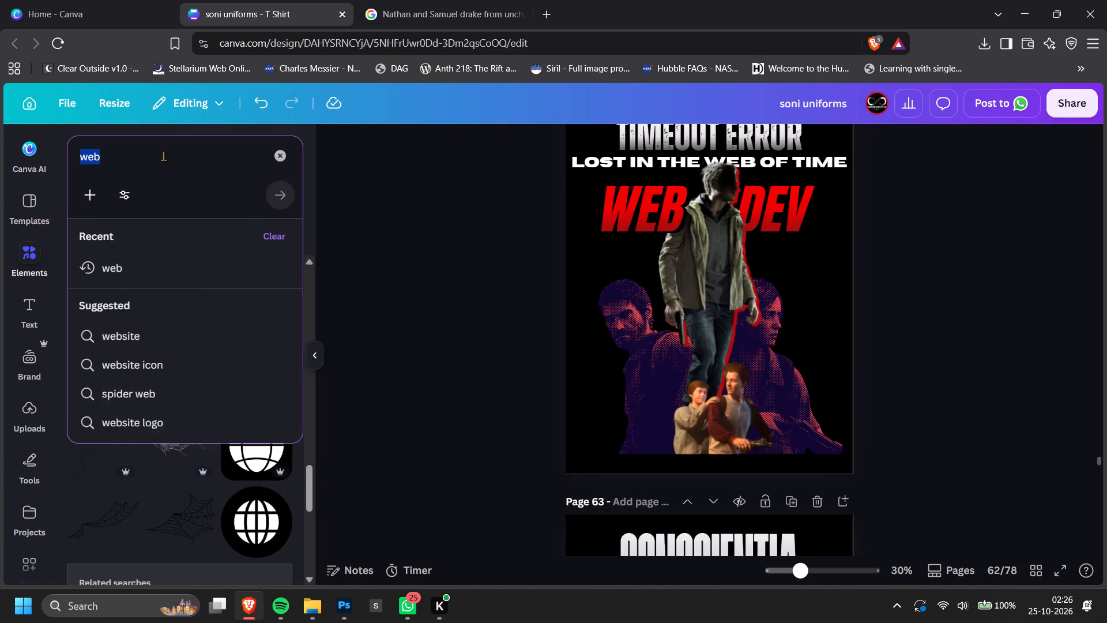
type("game")
key("Return")
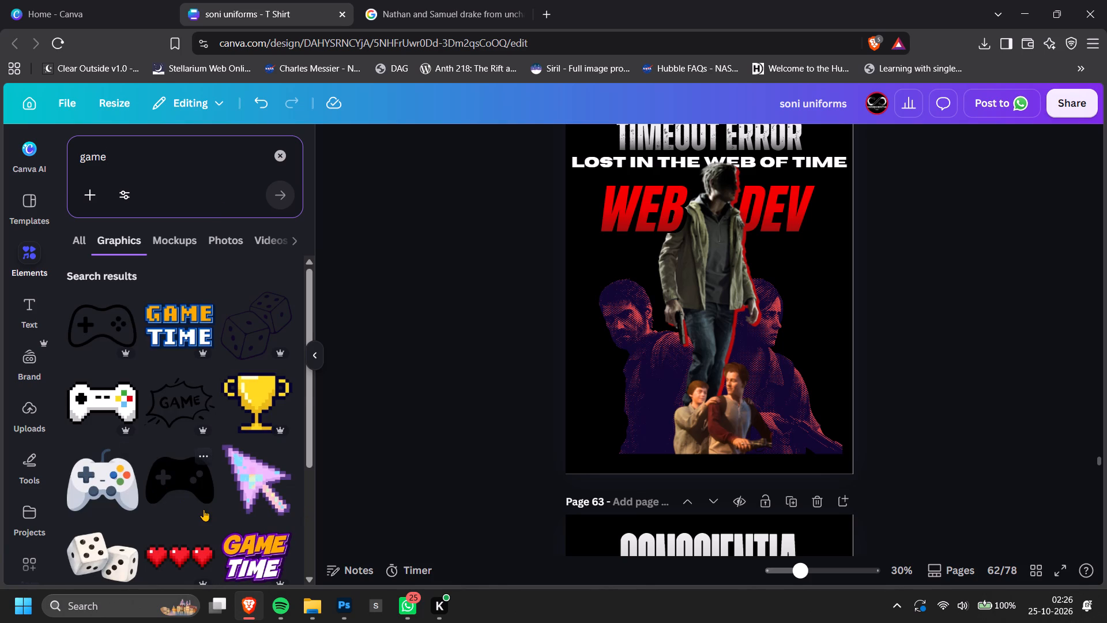
scroll(199, 504, "down", 6)
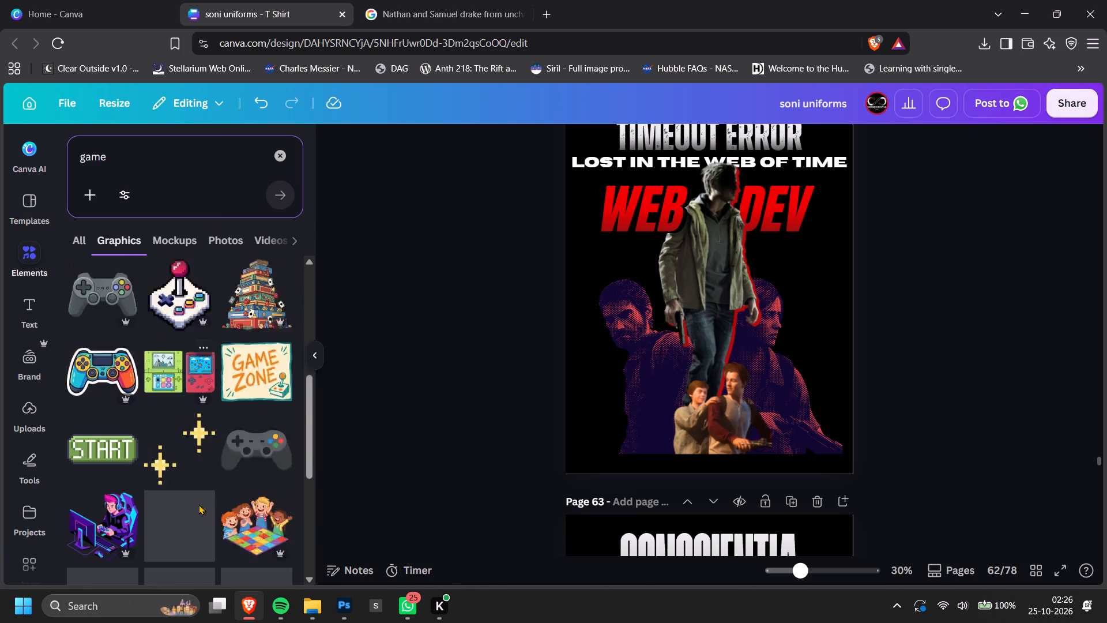
Search the graphics library for "web" and browse the results for a suitable background element.
left_click(183, 142)
double_click(163, 157)
type("web")
key("Return")
scroll(184, 363, "down", 2)
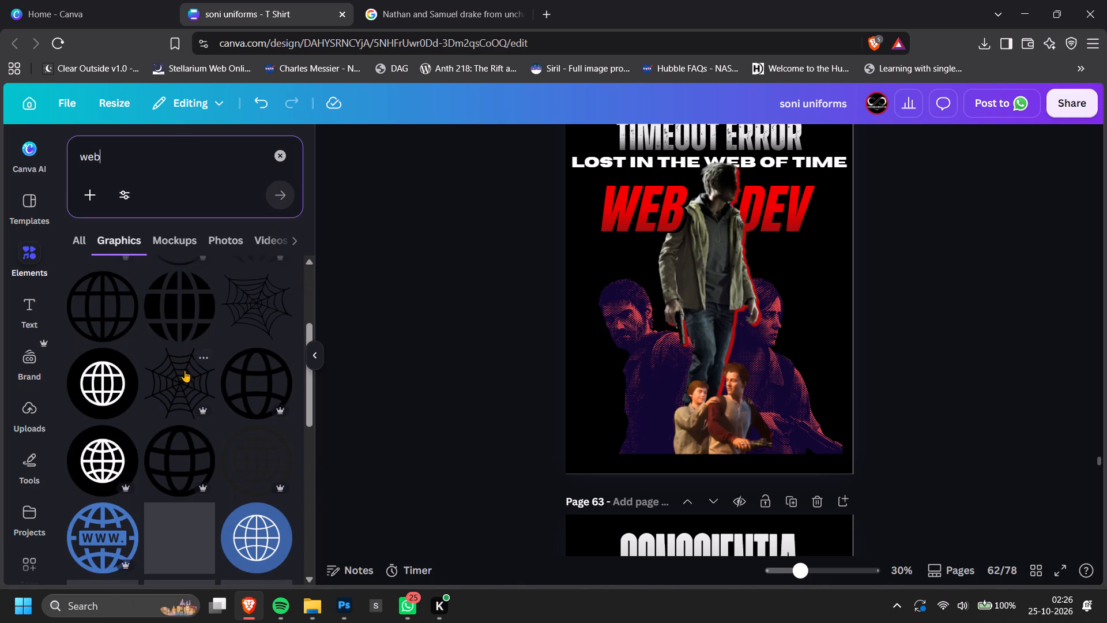
scroll(202, 397, "down", 6)
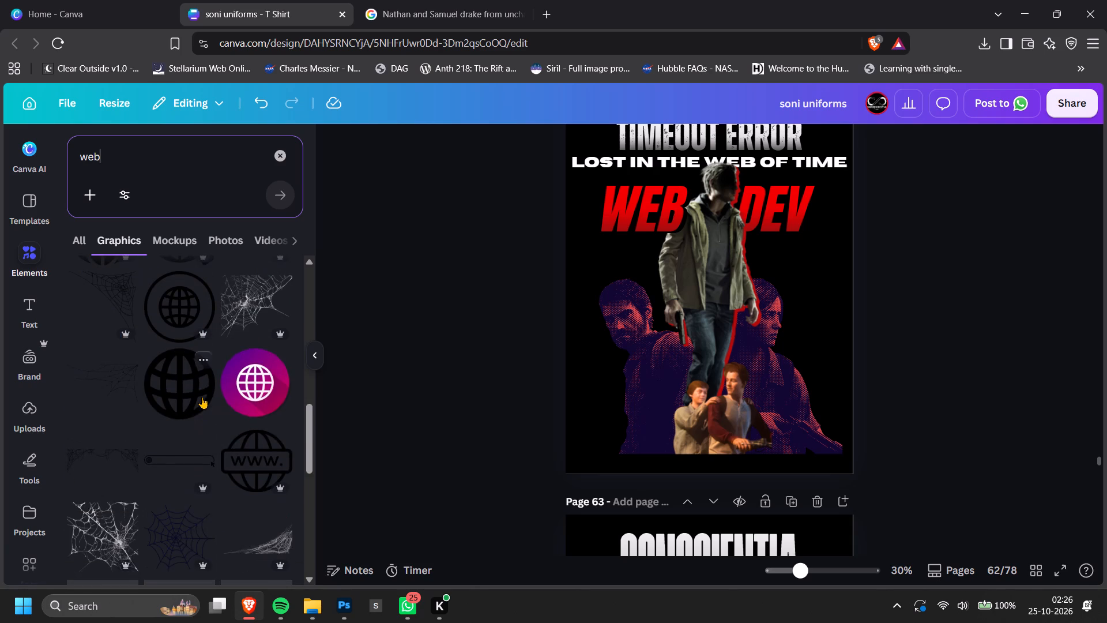
scroll(202, 397, "down", 2)
scroll(201, 288, "down", 4)
Search the graphics library for "curve" and add the sage green organic blob shape to page 62.
double_click(172, 160)
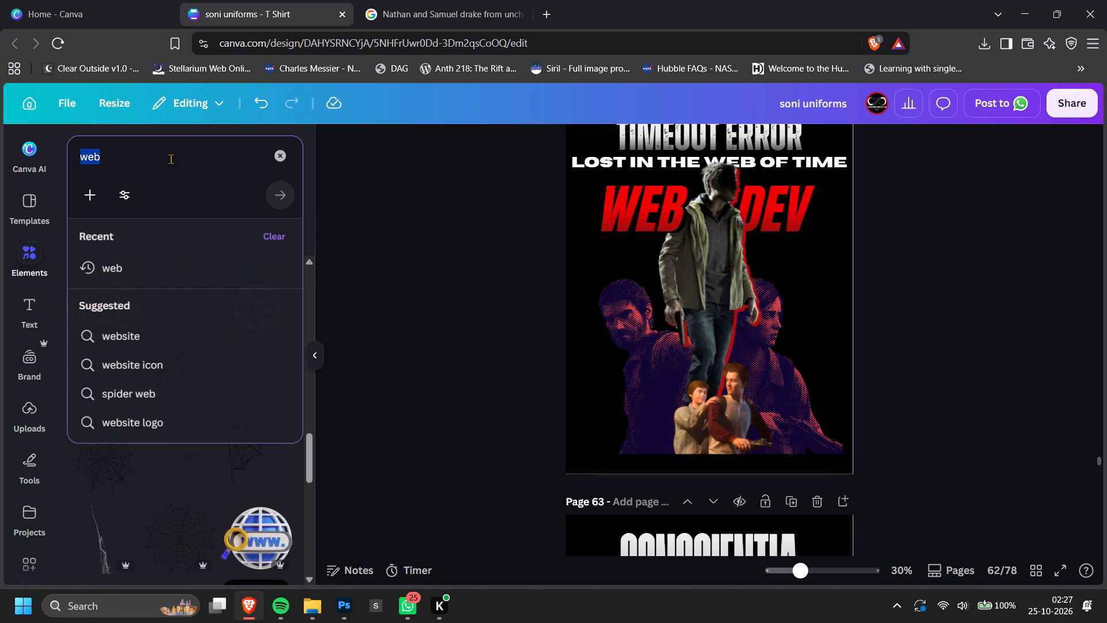
key("BackSpace")
type("curve")
key("Return")
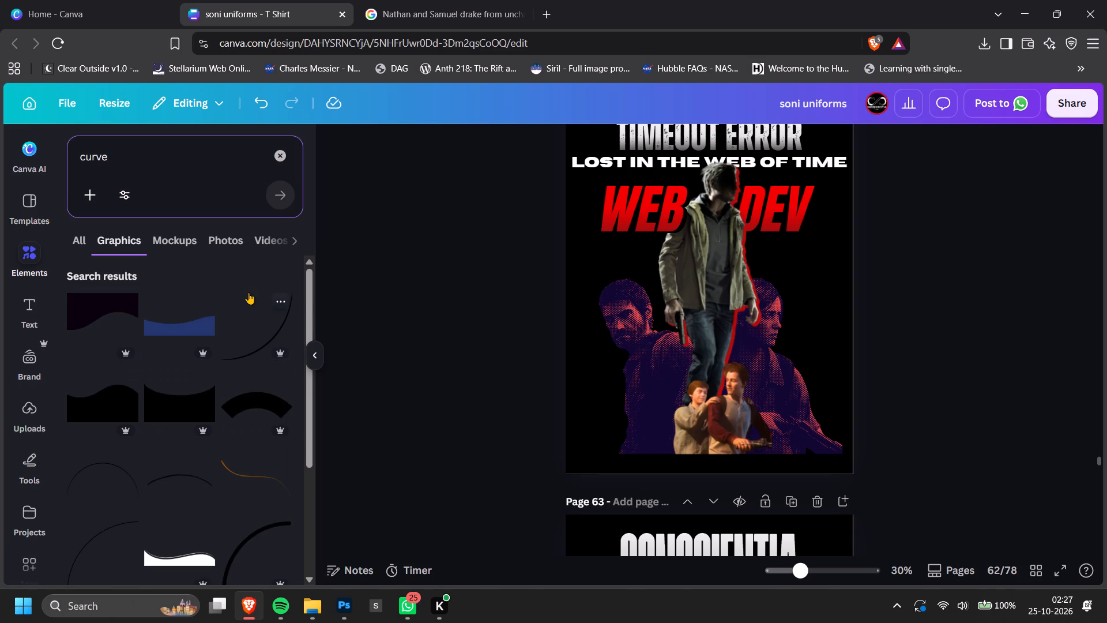
scroll(949, 328, "down", 2, "ctrl")
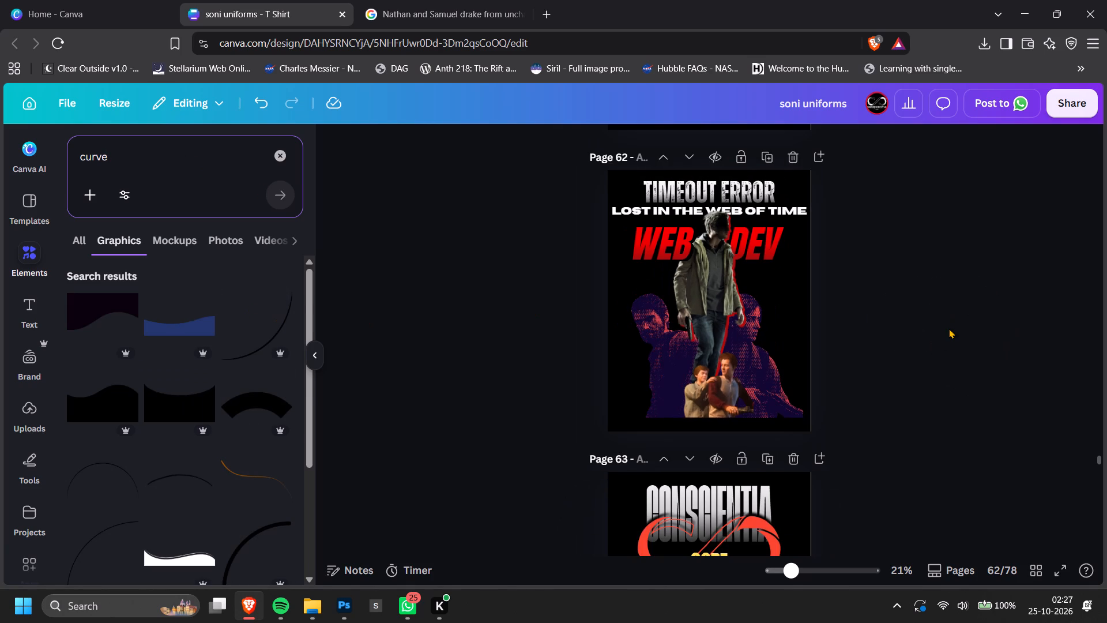
scroll(172, 404, "down", 5)
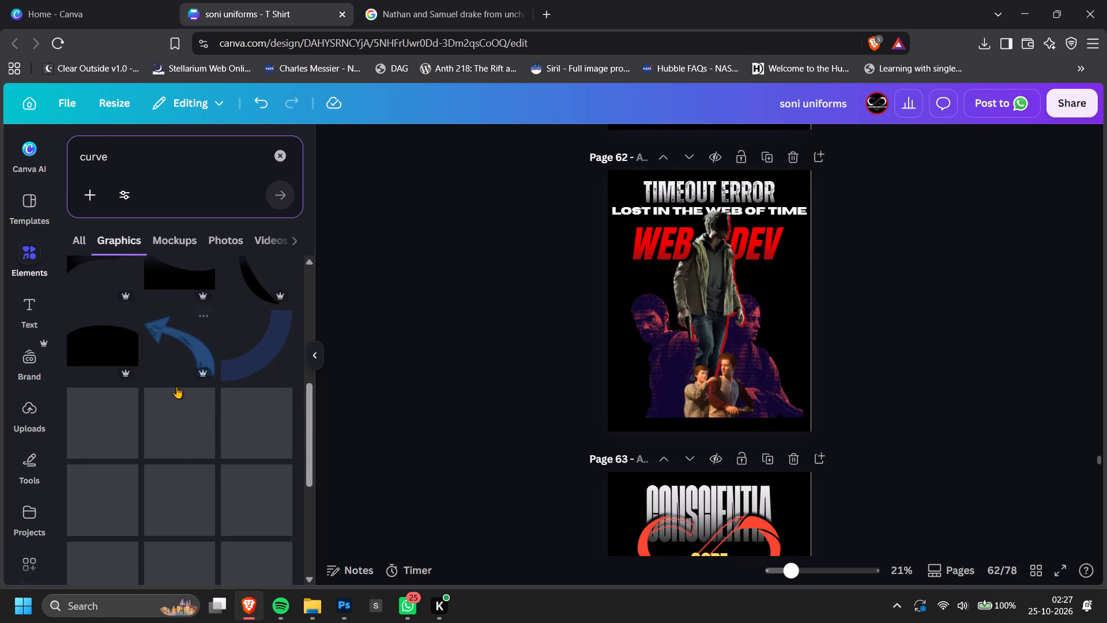
scroll(213, 359, "down", 1)
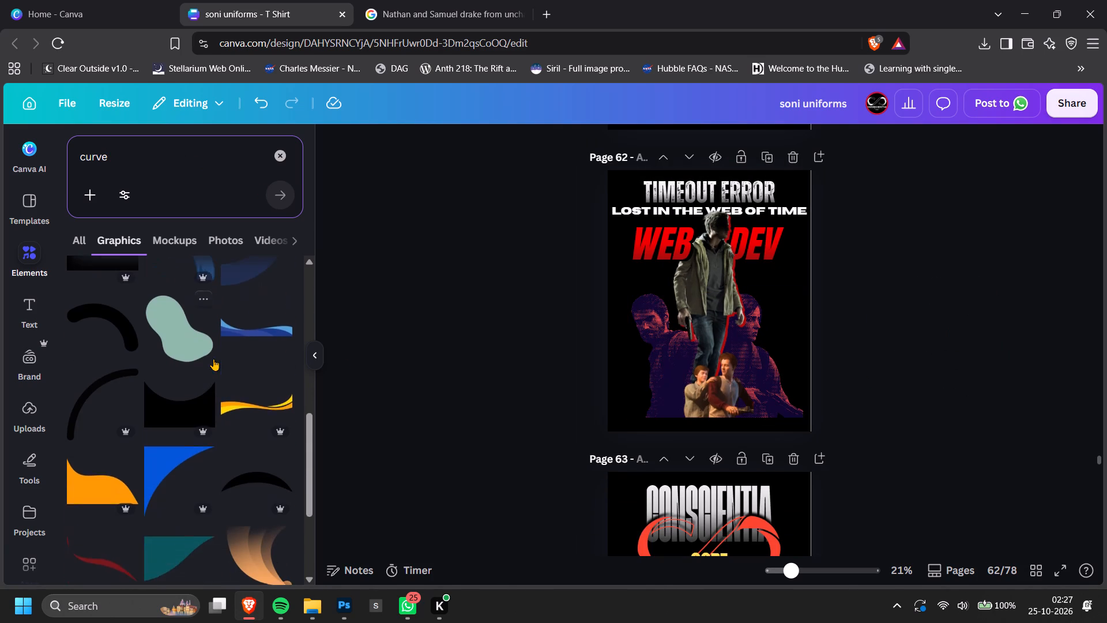
scroll(214, 371, "down", 3)
scroll(214, 373, "up", 2)
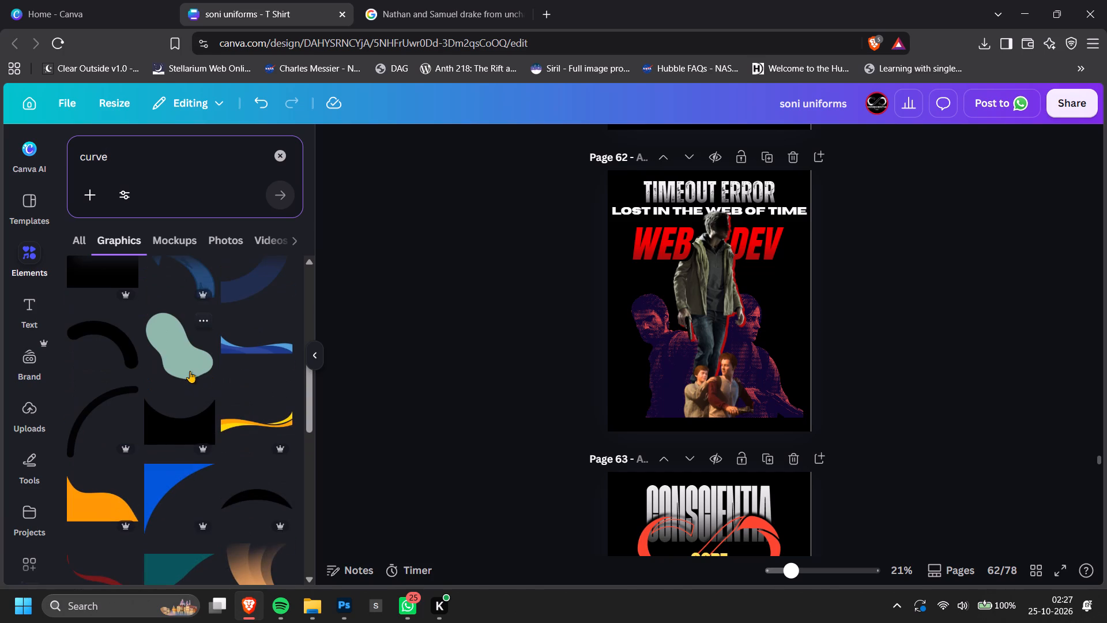
left_click(186, 370)
Rotate the green blob counterclockwise until it lies horizontally, enlarge it to nearly the page width, and centre it over the characters.
left_click_drag(703, 379, 783, 380)
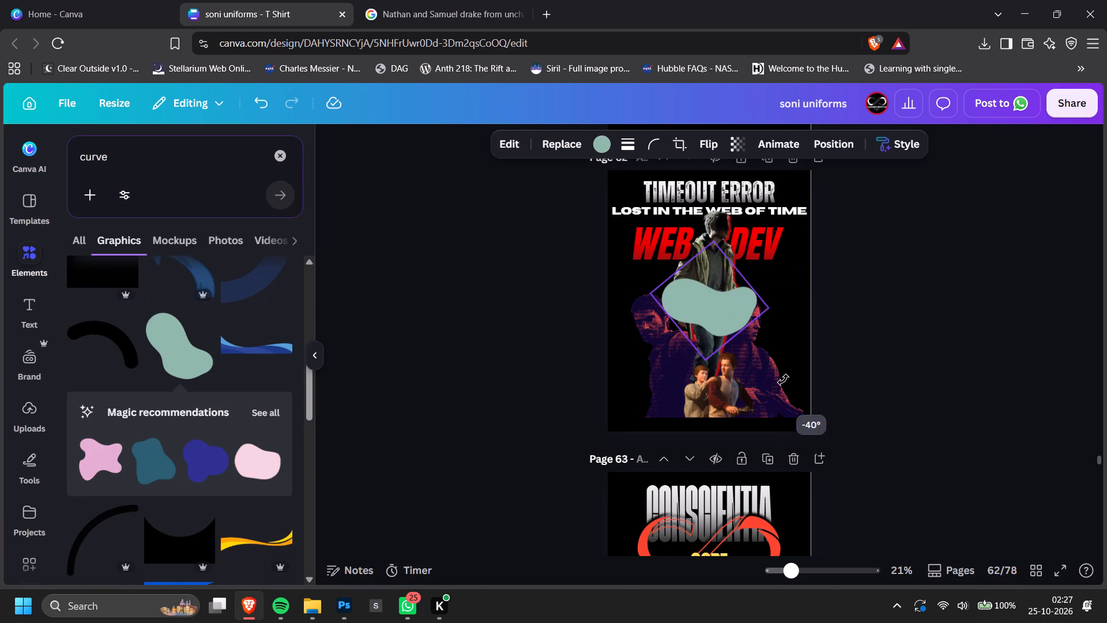
left_click_drag(783, 380, 778, 373)
left_click_drag(770, 297, 852, 317)
left_click_drag(823, 312, 777, 319)
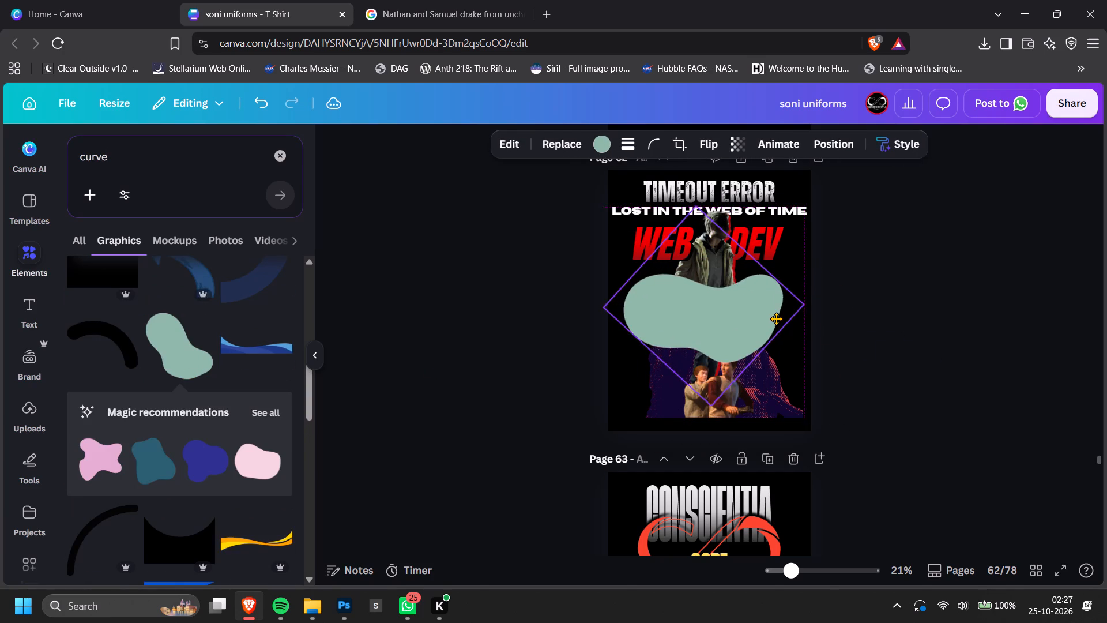
left_click_drag(777, 319, 776, 323)
Send the green blob backward until it sits behind all the character cutouts.
key("ctrl+bracketleft")
key("ctrl+bracketleft")
key("ctrl+bracketleft")
key("ctrl+bracketleft")
key("ctrl+bracketleft")
key("ctrl+bracketleft")
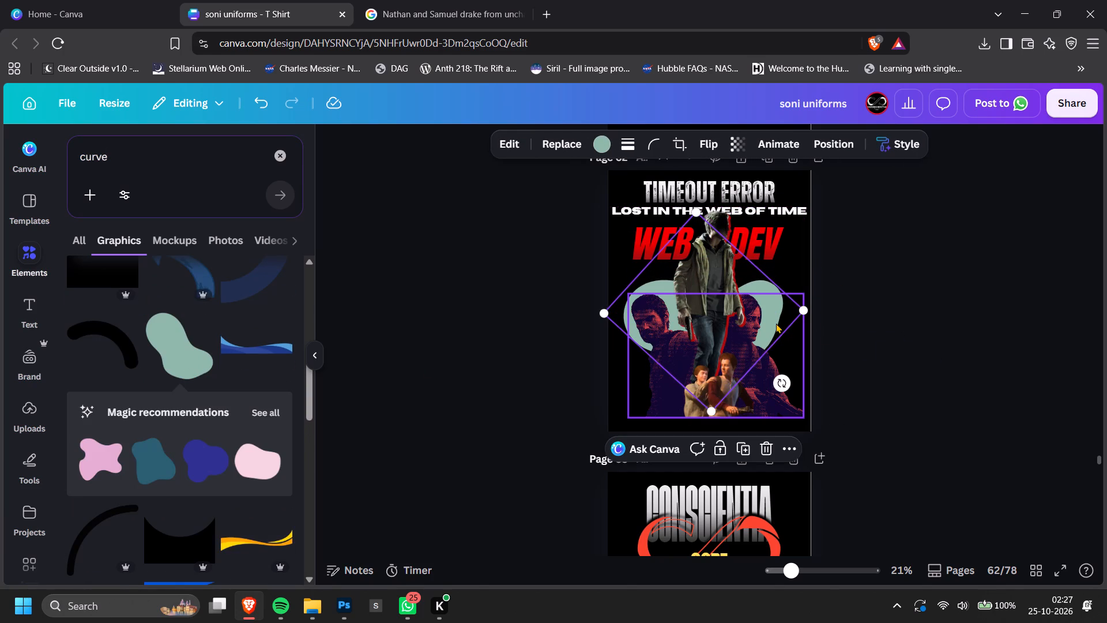
key("ctrl+bracketleft")
Recolour the blob behind the characters bright red.
left_click(605, 145)
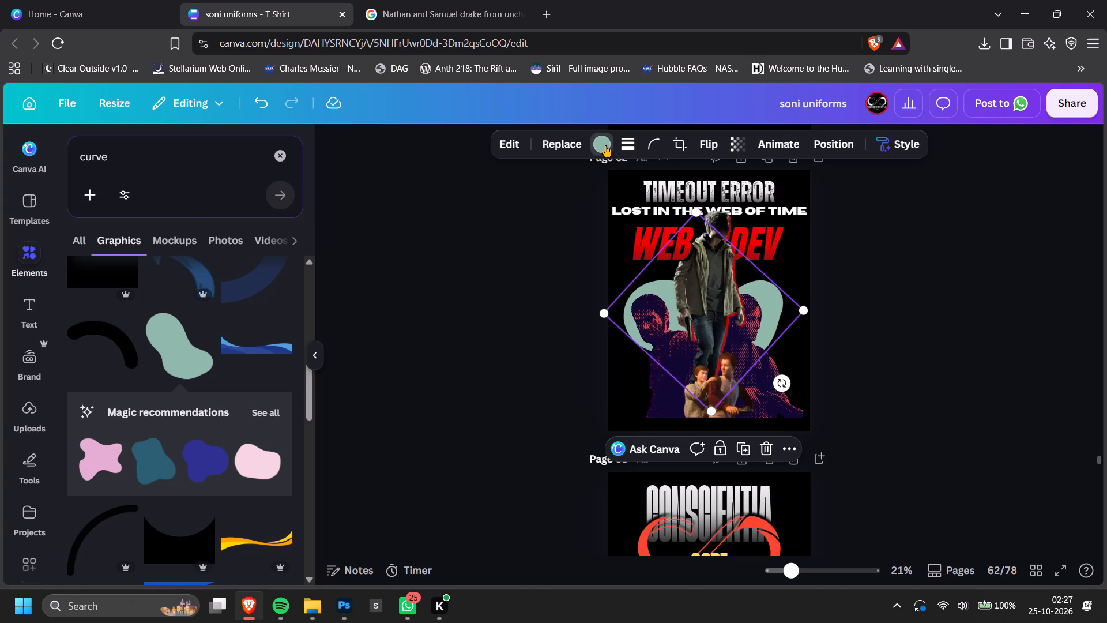
left_click(176, 242)
double_click(977, 294)
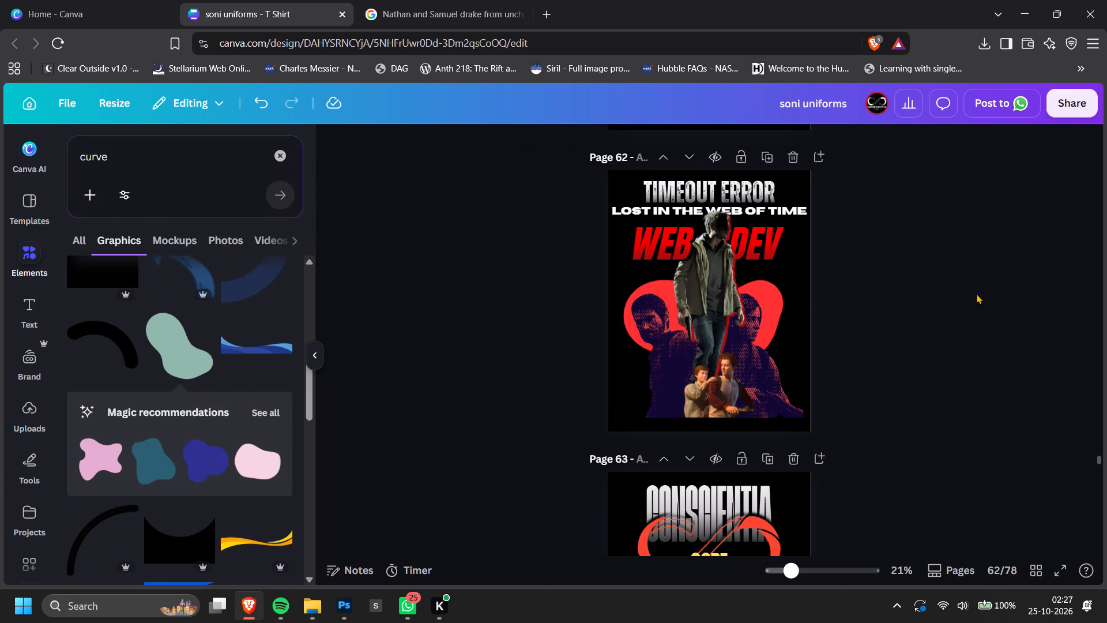
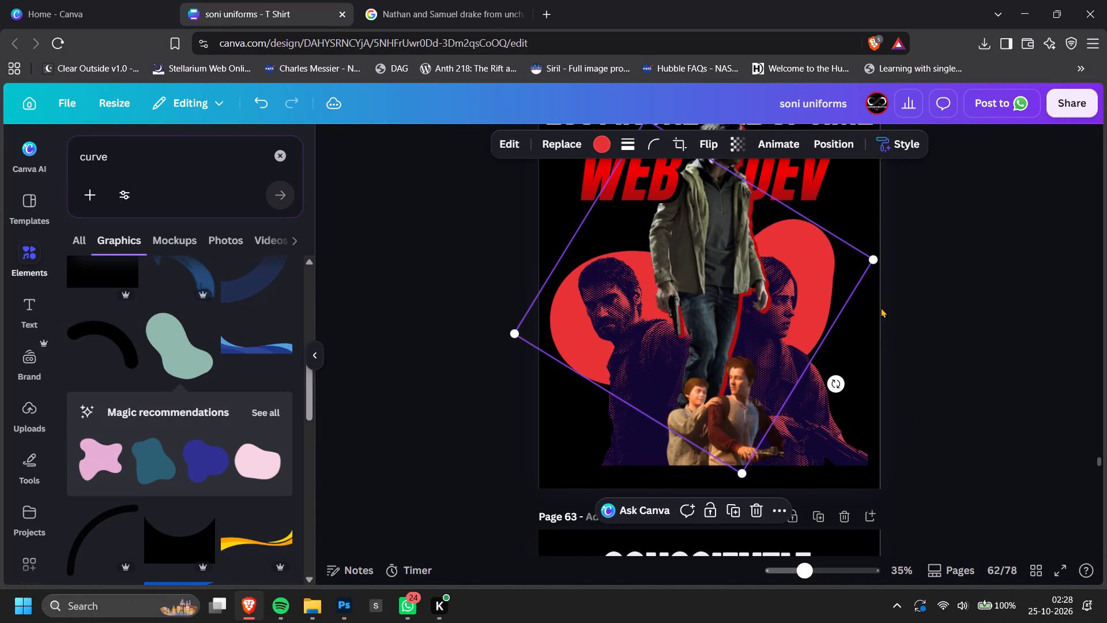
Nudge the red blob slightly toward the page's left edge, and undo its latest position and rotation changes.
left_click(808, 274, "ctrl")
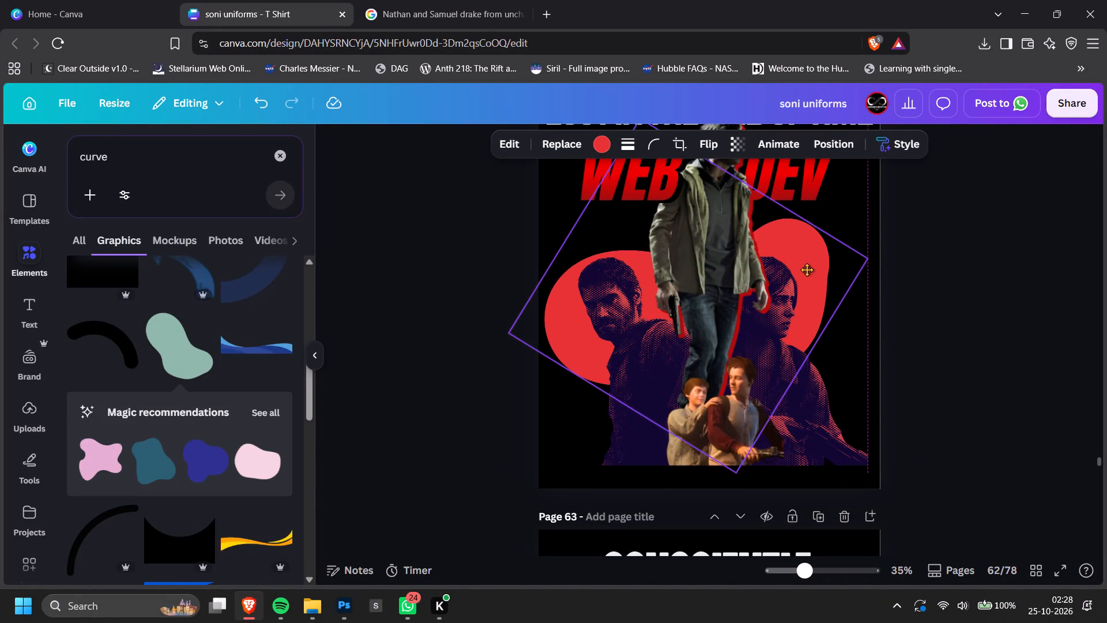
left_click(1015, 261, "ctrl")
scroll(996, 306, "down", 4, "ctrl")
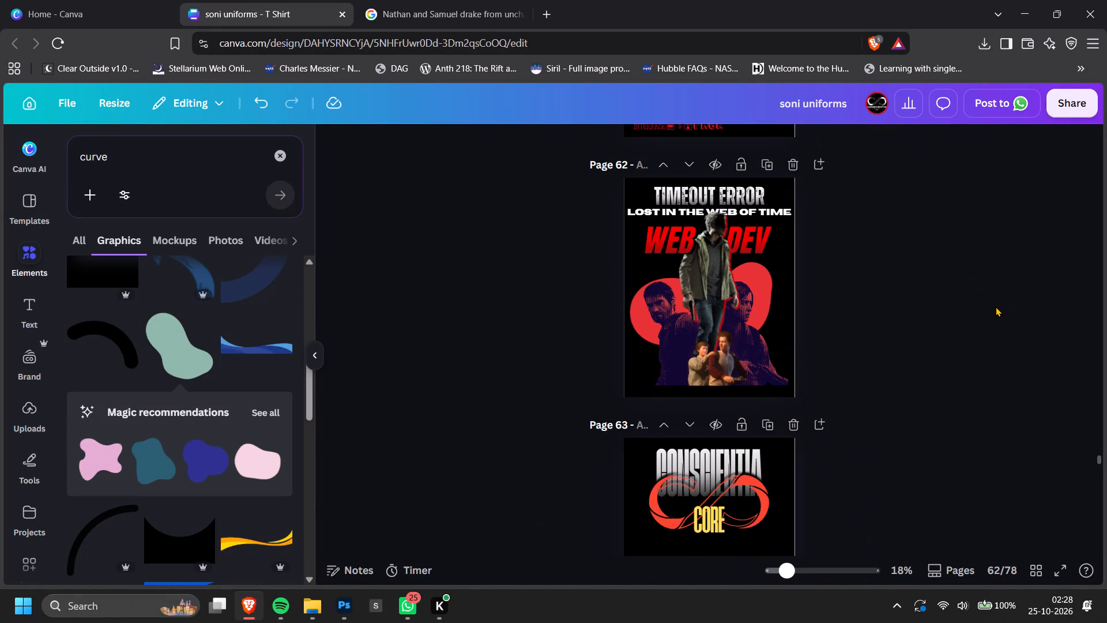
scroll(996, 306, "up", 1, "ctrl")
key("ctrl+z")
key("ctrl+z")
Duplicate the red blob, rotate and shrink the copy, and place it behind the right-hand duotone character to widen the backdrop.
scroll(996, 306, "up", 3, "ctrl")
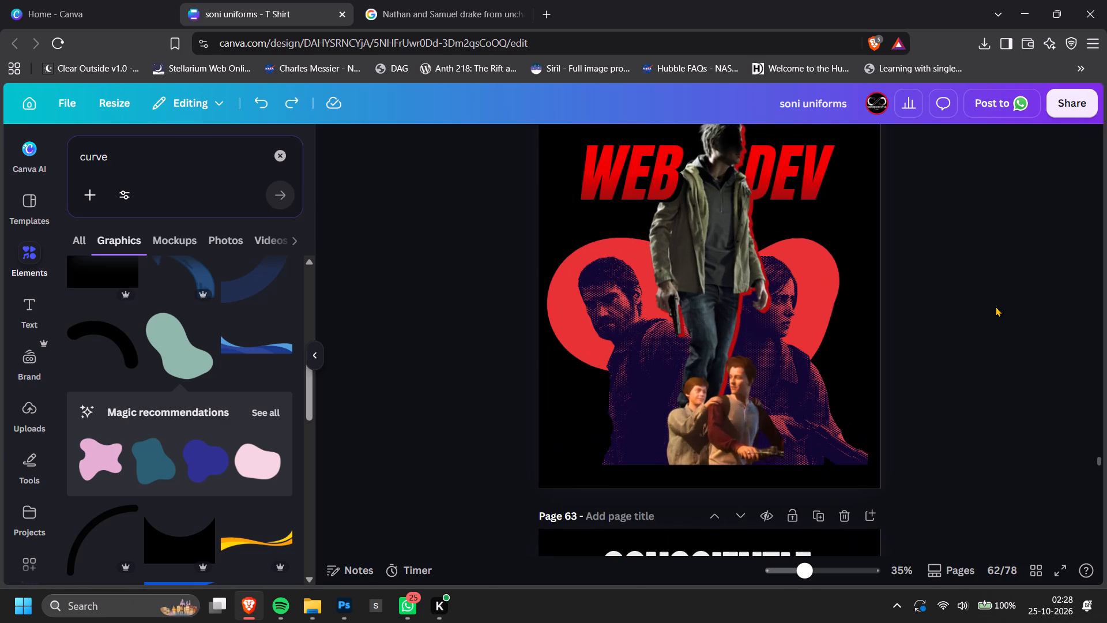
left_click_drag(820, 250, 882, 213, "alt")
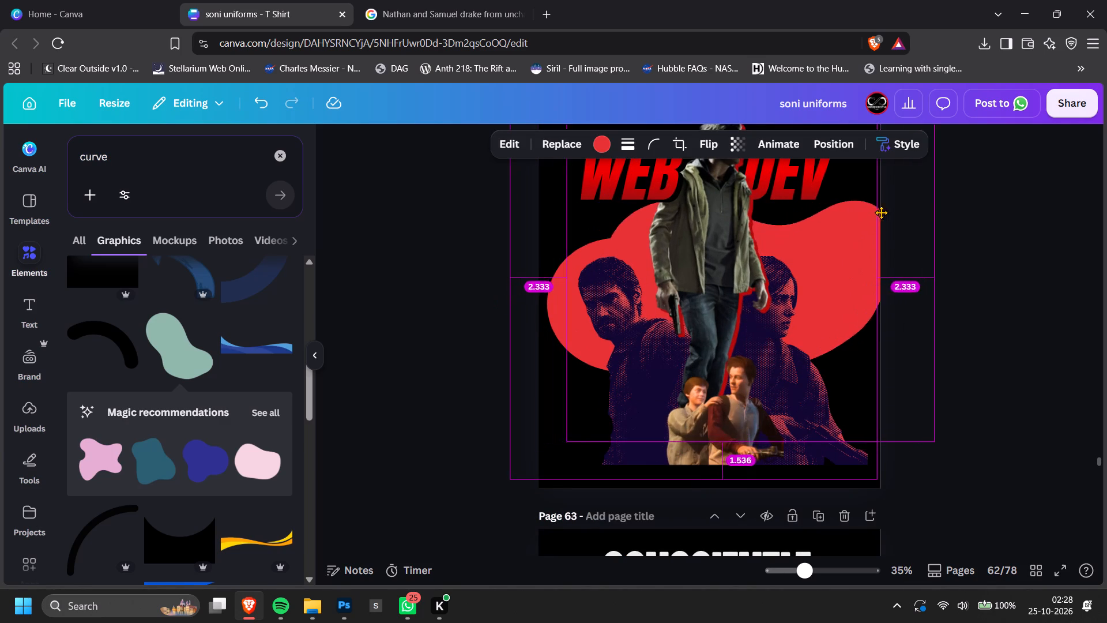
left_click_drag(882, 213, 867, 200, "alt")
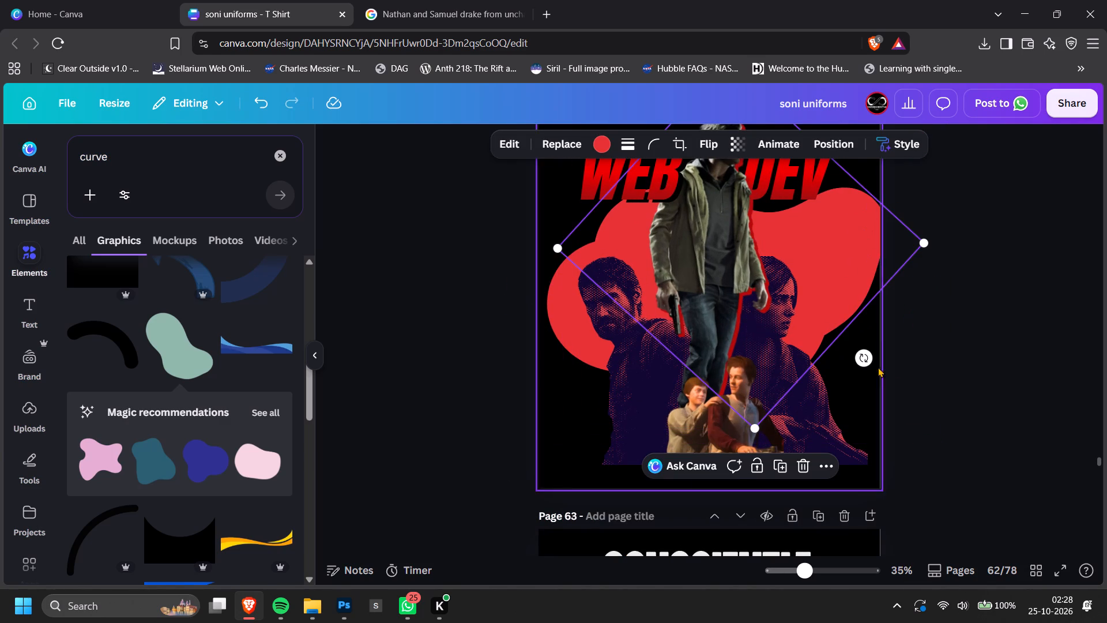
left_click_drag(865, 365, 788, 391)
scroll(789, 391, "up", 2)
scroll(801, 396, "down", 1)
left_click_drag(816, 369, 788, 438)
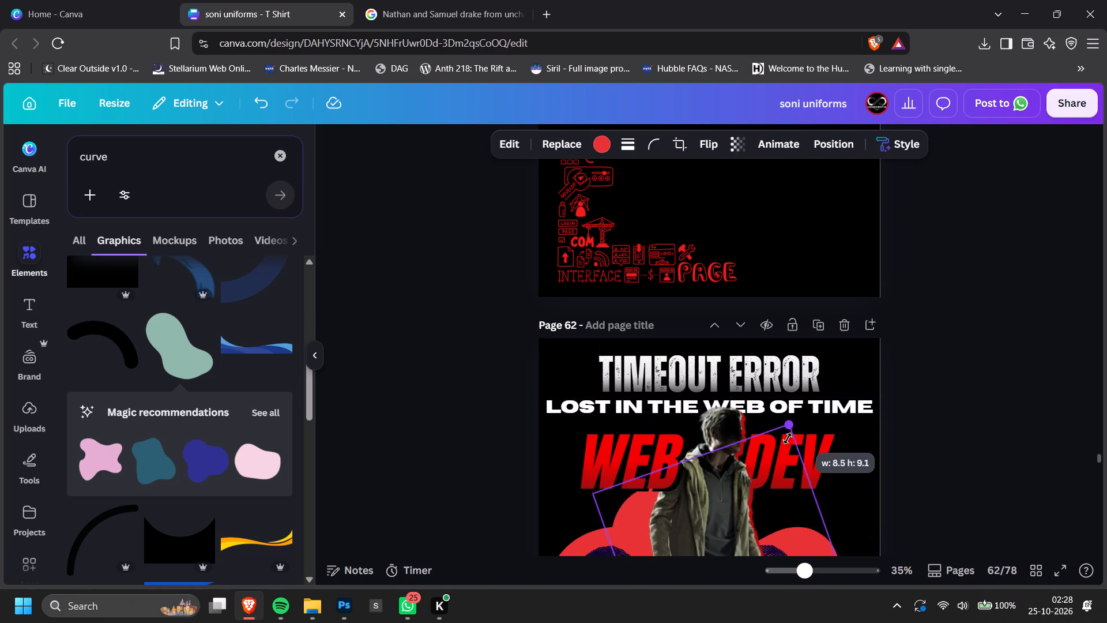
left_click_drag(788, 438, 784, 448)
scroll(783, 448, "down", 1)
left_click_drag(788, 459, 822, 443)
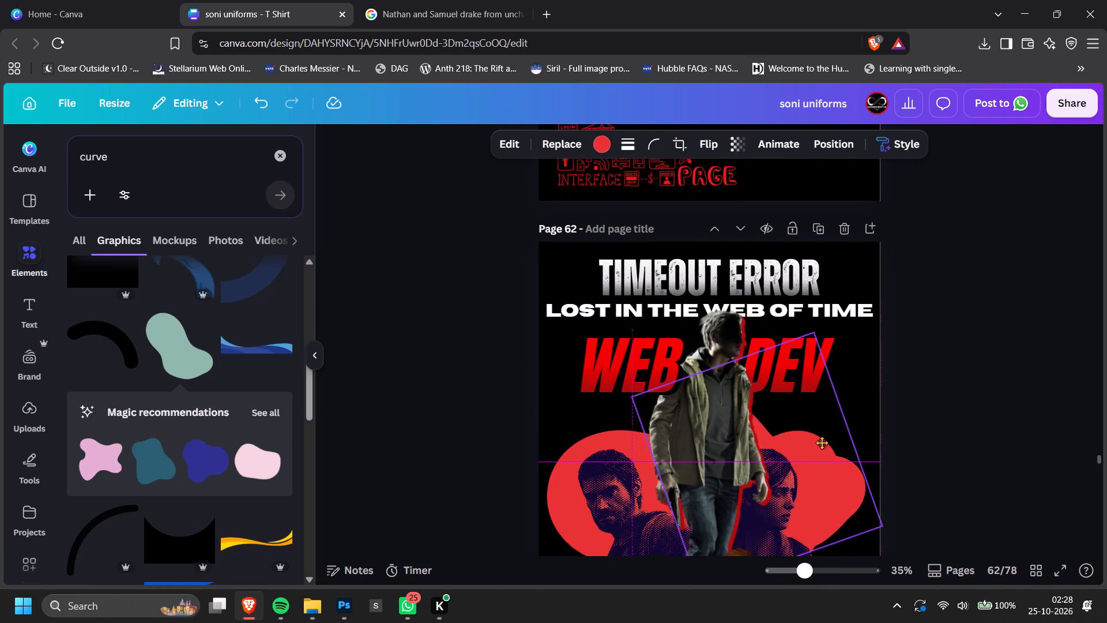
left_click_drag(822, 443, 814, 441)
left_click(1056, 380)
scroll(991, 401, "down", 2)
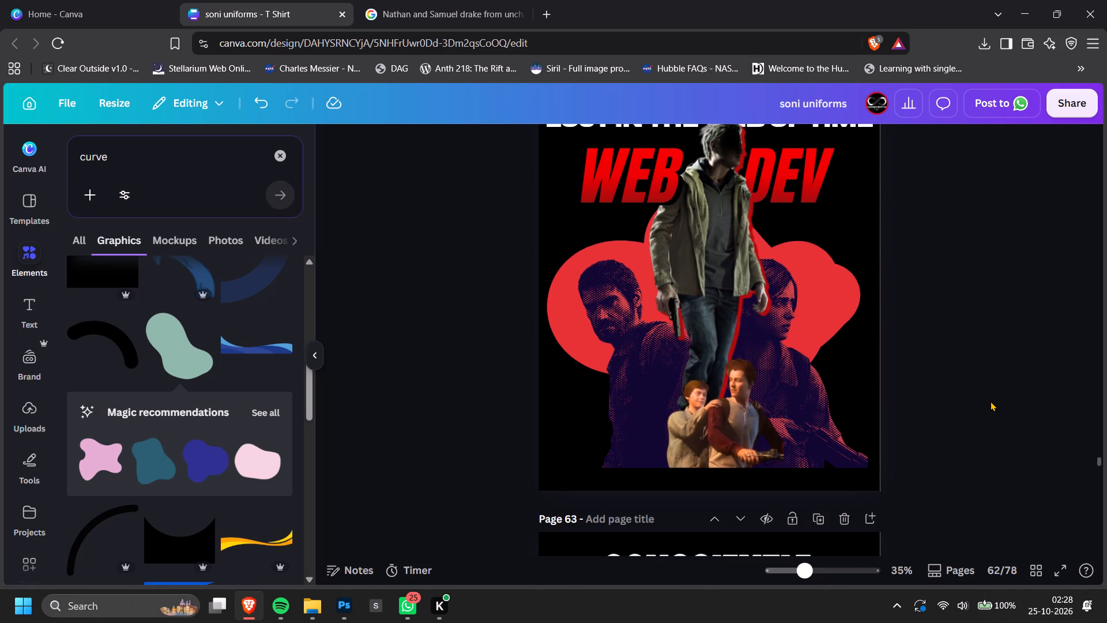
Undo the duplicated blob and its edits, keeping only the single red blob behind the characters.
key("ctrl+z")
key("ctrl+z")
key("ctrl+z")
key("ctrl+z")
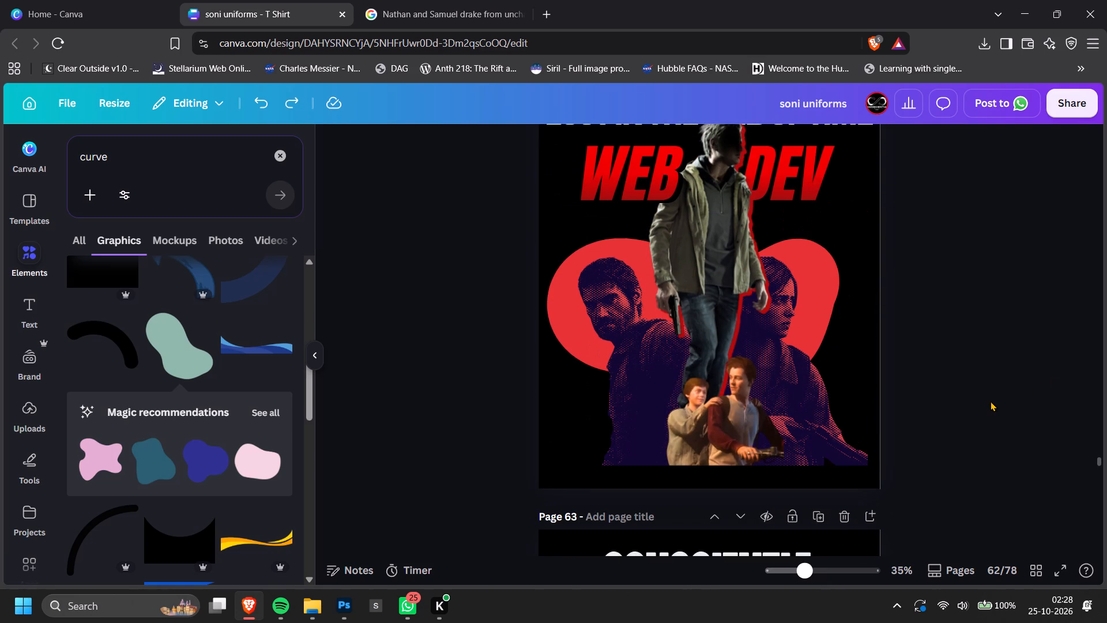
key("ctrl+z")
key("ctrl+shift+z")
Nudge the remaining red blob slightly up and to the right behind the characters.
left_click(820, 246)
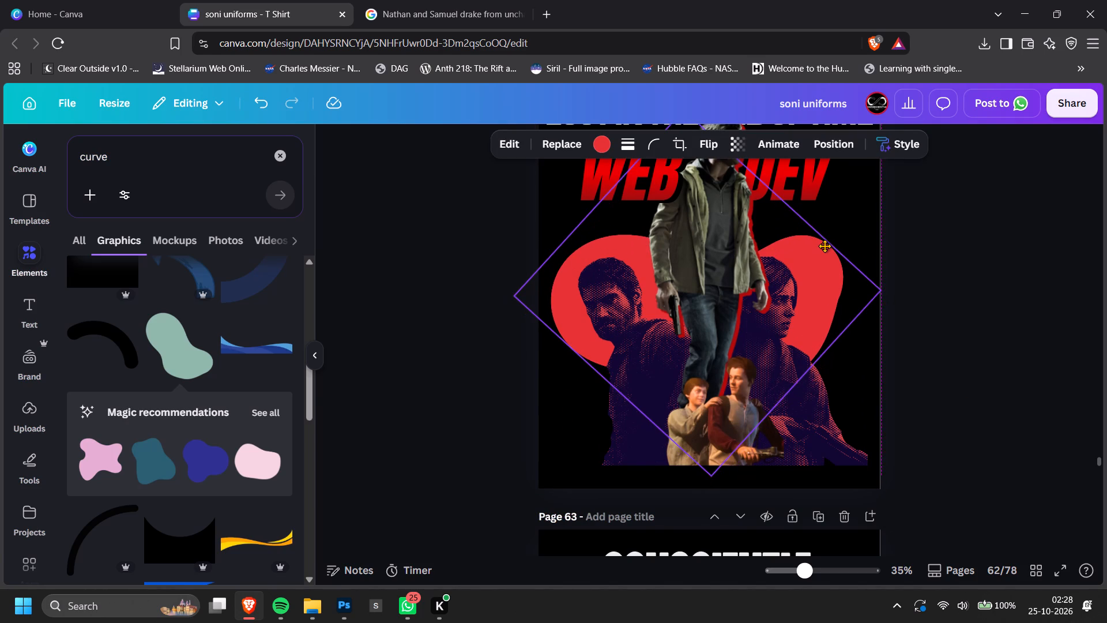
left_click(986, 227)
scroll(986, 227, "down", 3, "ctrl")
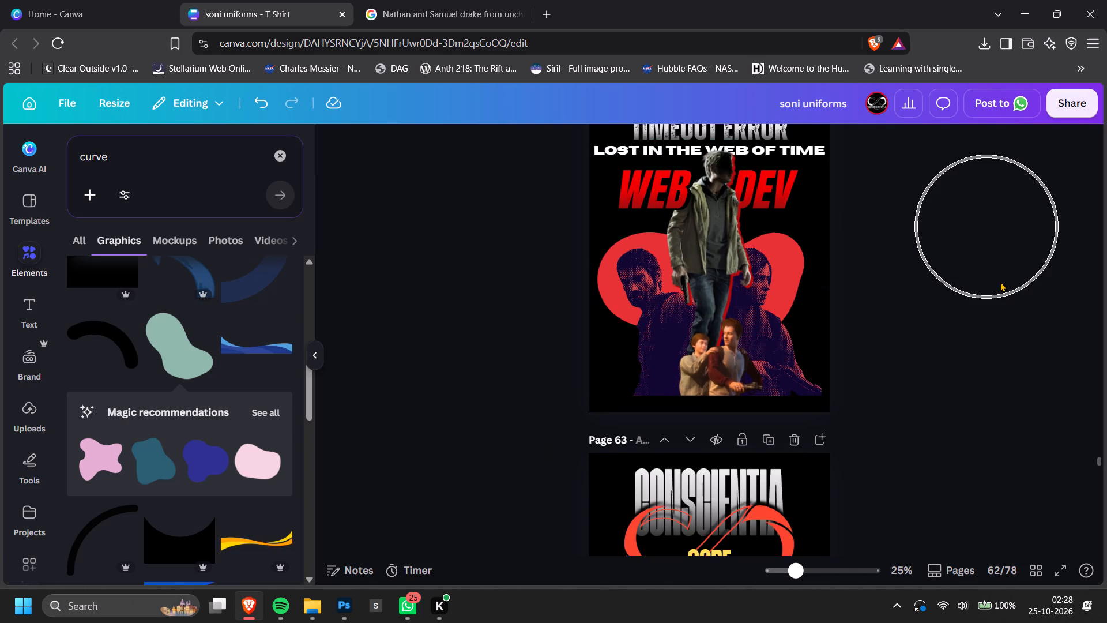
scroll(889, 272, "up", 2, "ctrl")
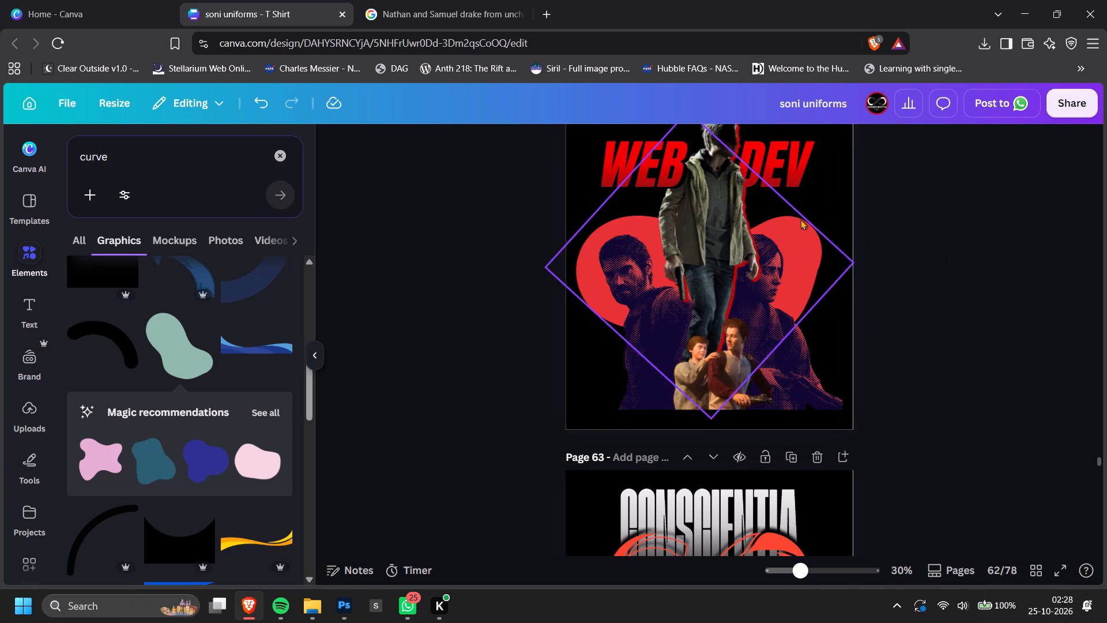
Delete the red blob behind the characters on page 62.
left_click(801, 219)
key("BackSpace")
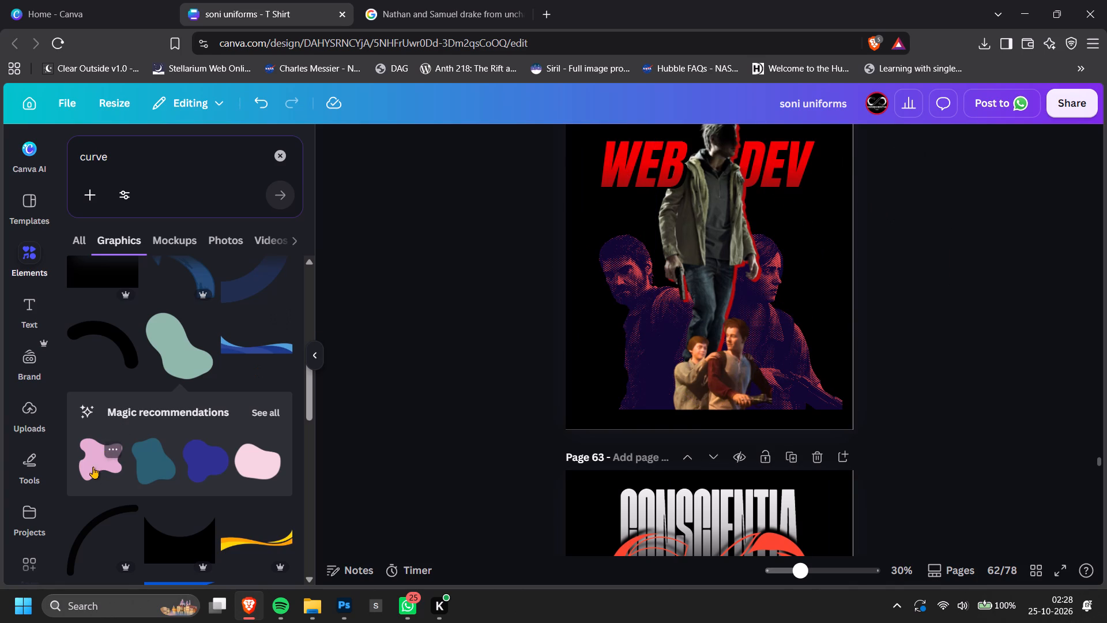
Add the pink four-lobed blob from the magic recommendations, enlarge it to most of the page width, and centre it over the characters.
left_click(93, 467)
left_click_drag(762, 307, 898, 418)
left_click_drag(797, 333, 759, 318)
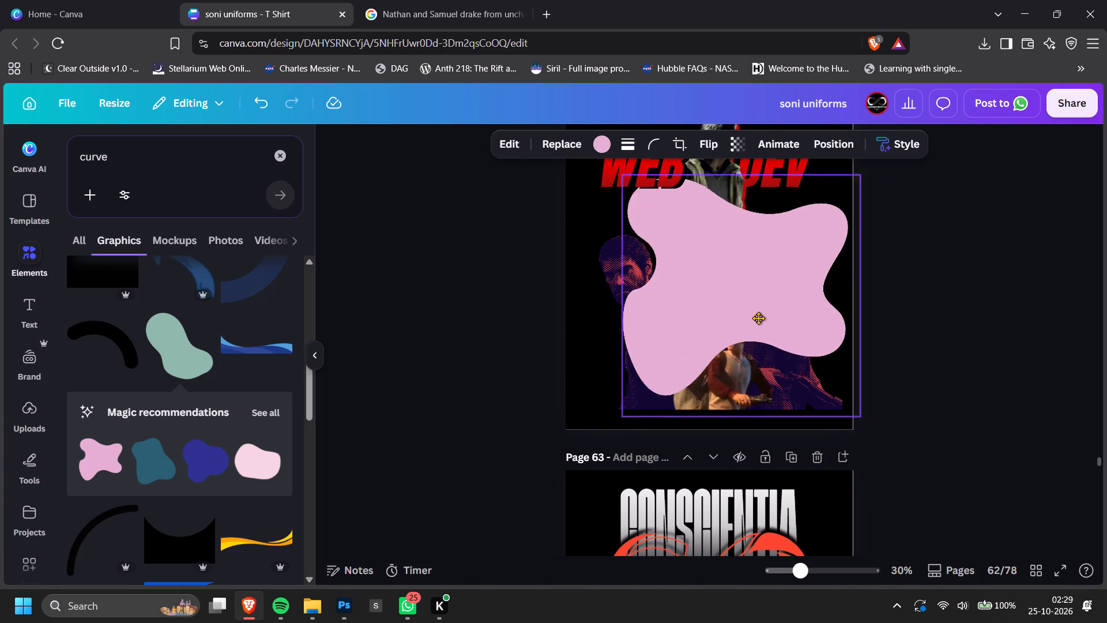
left_click_drag(759, 318, 732, 307)
Send the pink blob backward until it sits behind all the character cutouts and the WEB DEV title.
key("ctrl+bracketleft")
key("ctrl+bracketleft")
key("ctrl+bracketleft")
key("ctrl+bracketleft")
key("ctrl+bracketleft")
key("ctrl+bracketleft")
key("ctrl+bracketleft")
key("ctrl+bracketleft")
key("ctrl+bracketleft")
key("ctrl+bracketleft")
key("ctrl+bracketleft")
key("ctrl+bracketleft")
key("ctrl+bracketleft")
key("ctrl+bracketleft")
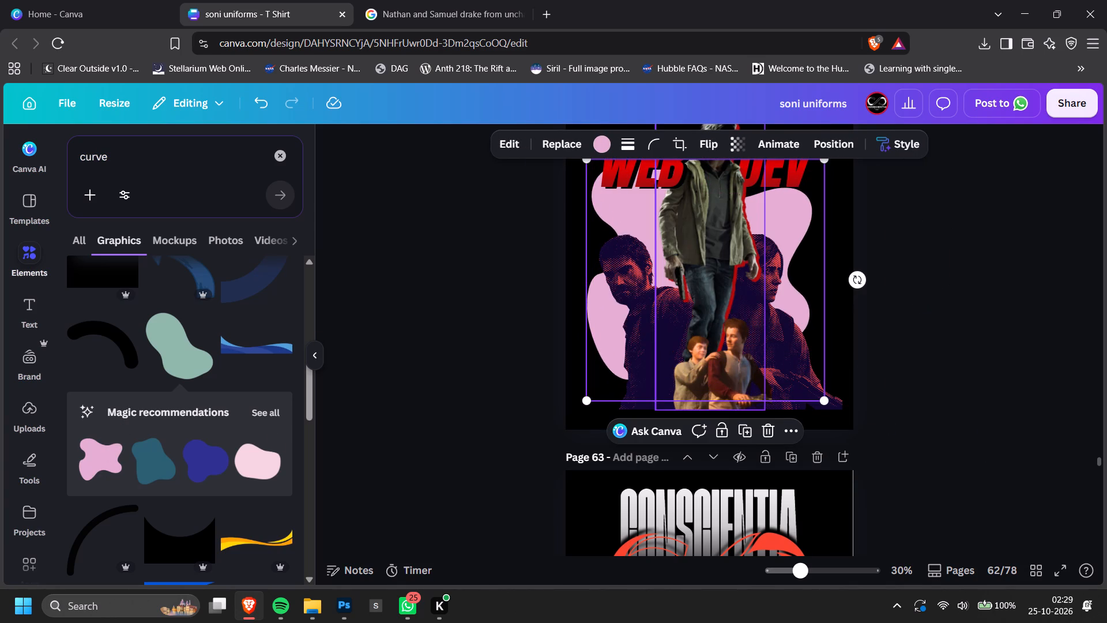
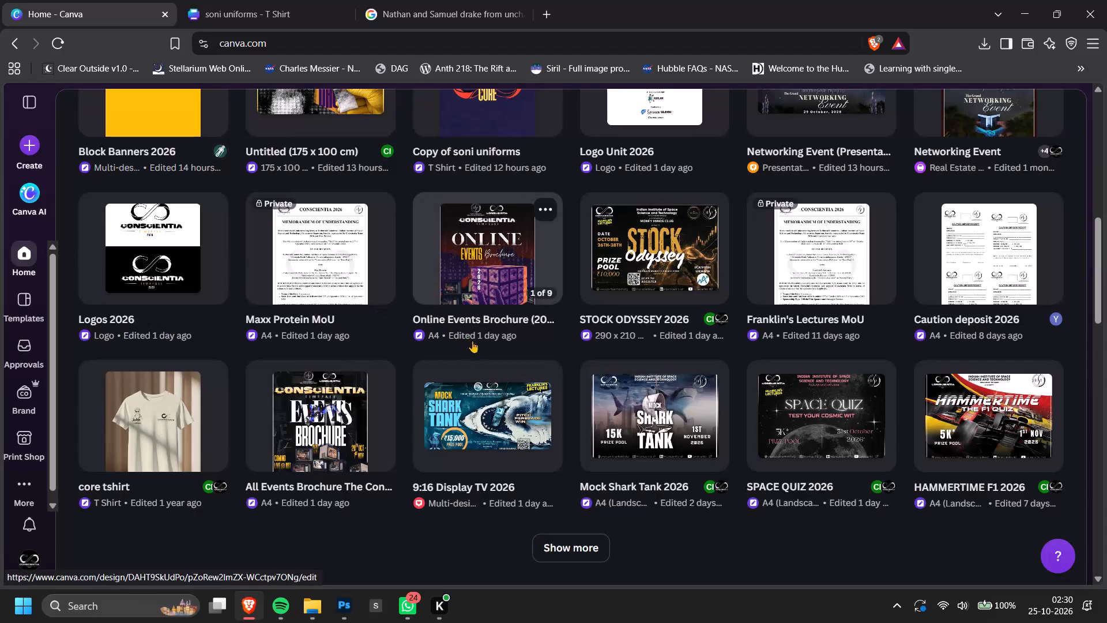
Open the Thrilltopia poster design from the Canva home page, then return to the soni uniforms design.
scroll(480, 344, "up", 2)
scroll(370, 344, "up", 3)
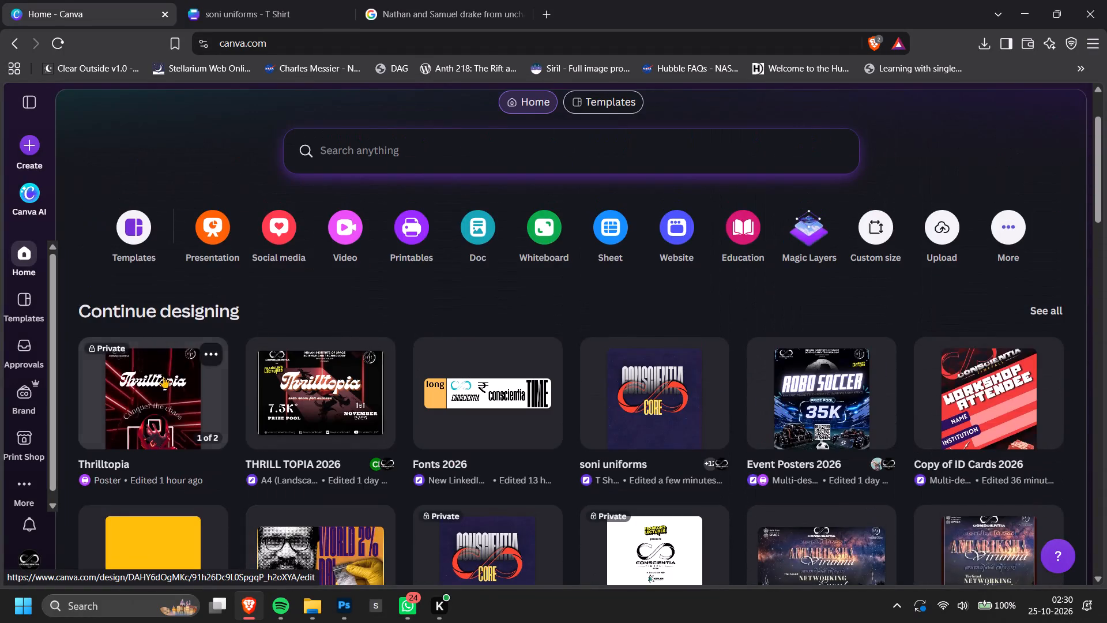
left_click(163, 376)
left_click(425, 0)
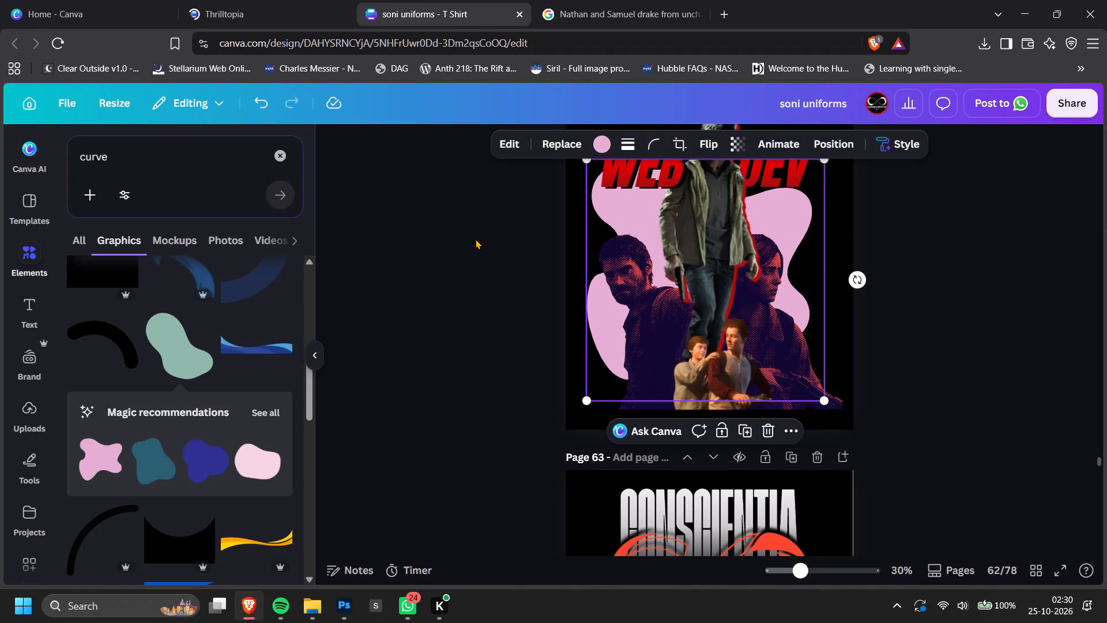
Recolour the pink blob on page 62 with the last coral red in the first row of the design's colours.
left_click(604, 151)
left_click(208, 247)
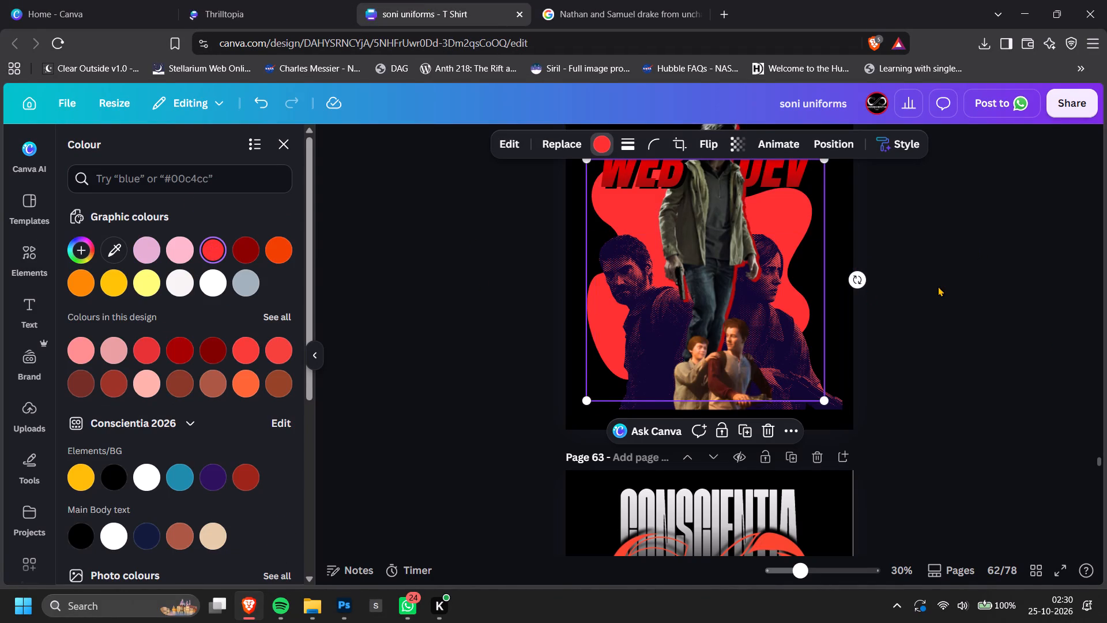
left_click(248, 355)
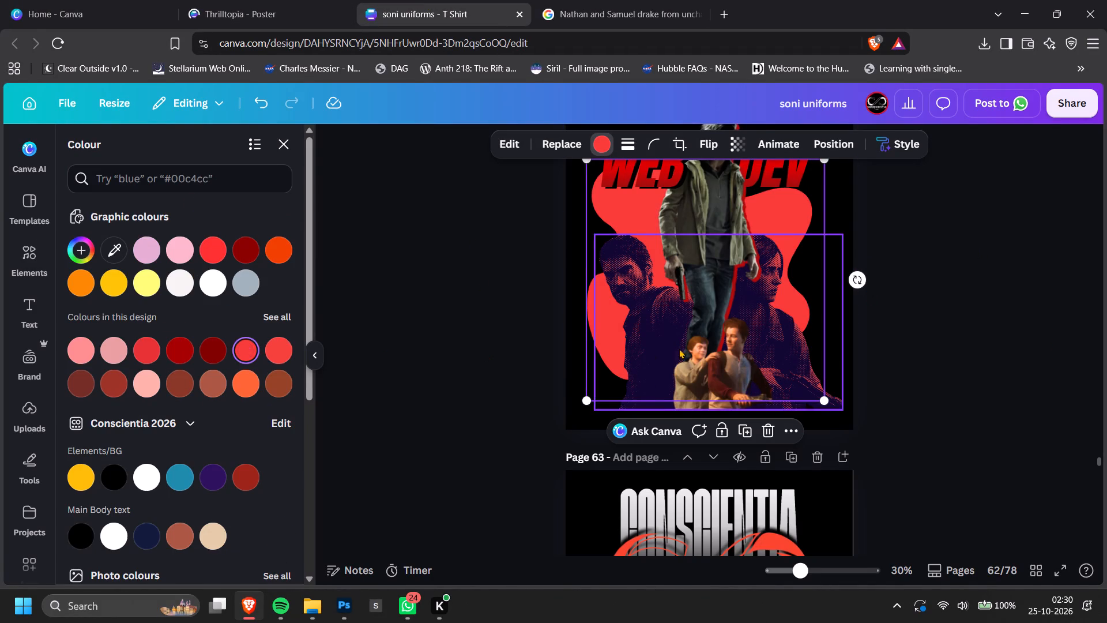
left_click(285, 352)
left_click(263, 344)
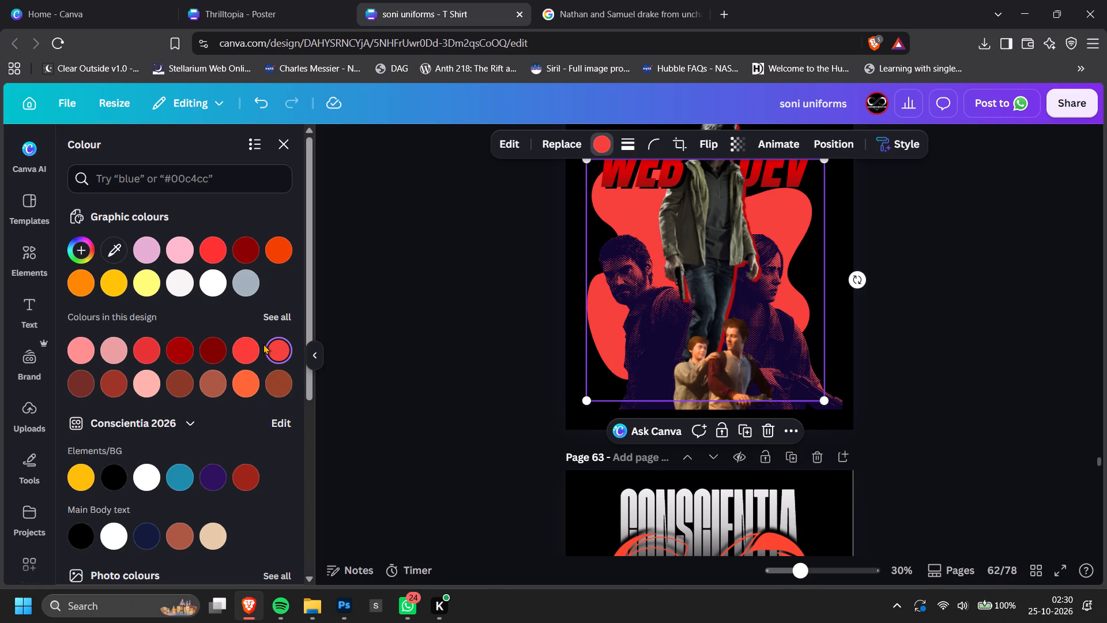
Rotate the red blob behind the characters to a slight clockwise tilt.
scroll(889, 347, "up", 1)
left_click_drag(857, 377, 844, 424)
left_click_drag(709, 531, 593, 466)
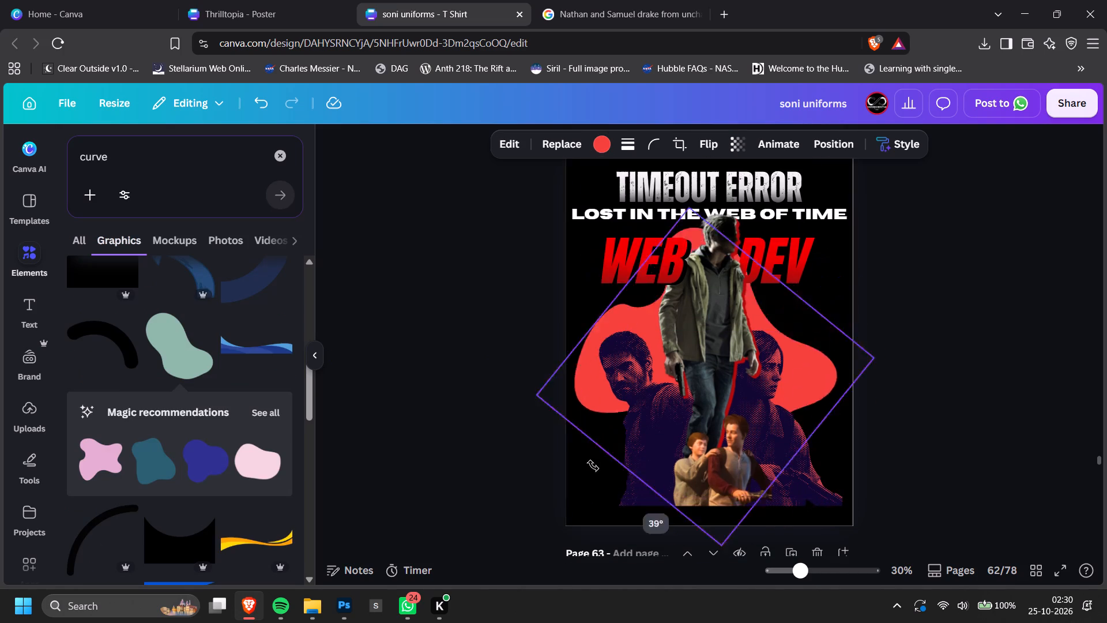
left_click_drag(593, 466, 698, 482)
Shrink the red blob to about half the page width and place it behind the bearded man's head and shoulder.
left_click_drag(782, 313, 777, 359)
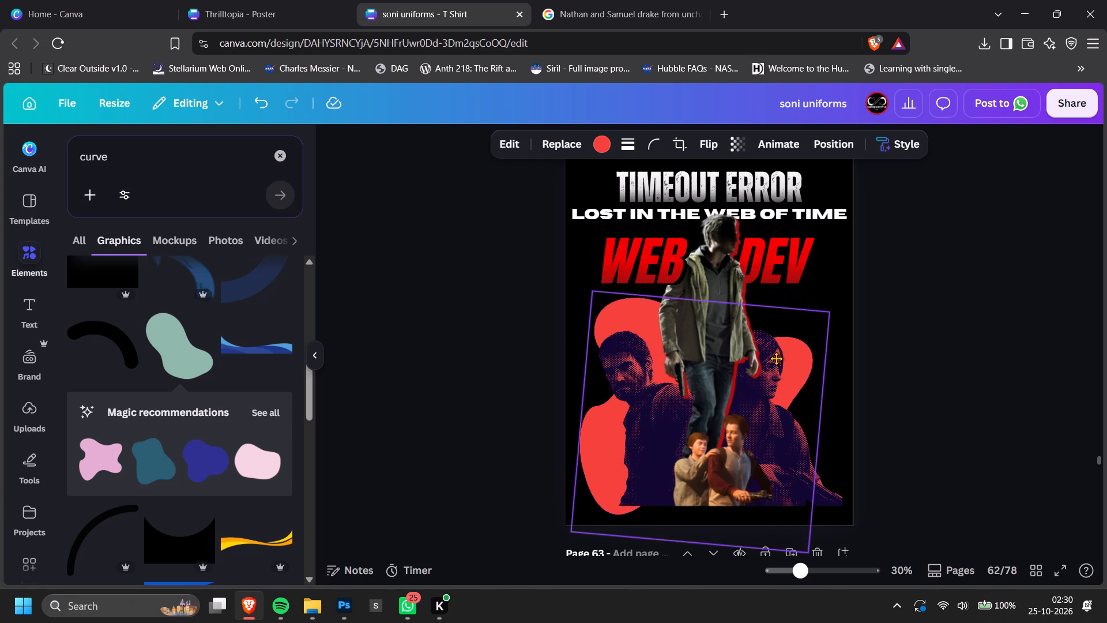
left_click_drag(777, 359, 780, 352)
left_click_drag(575, 528, 617, 469)
left_click_drag(807, 343, 745, 338)
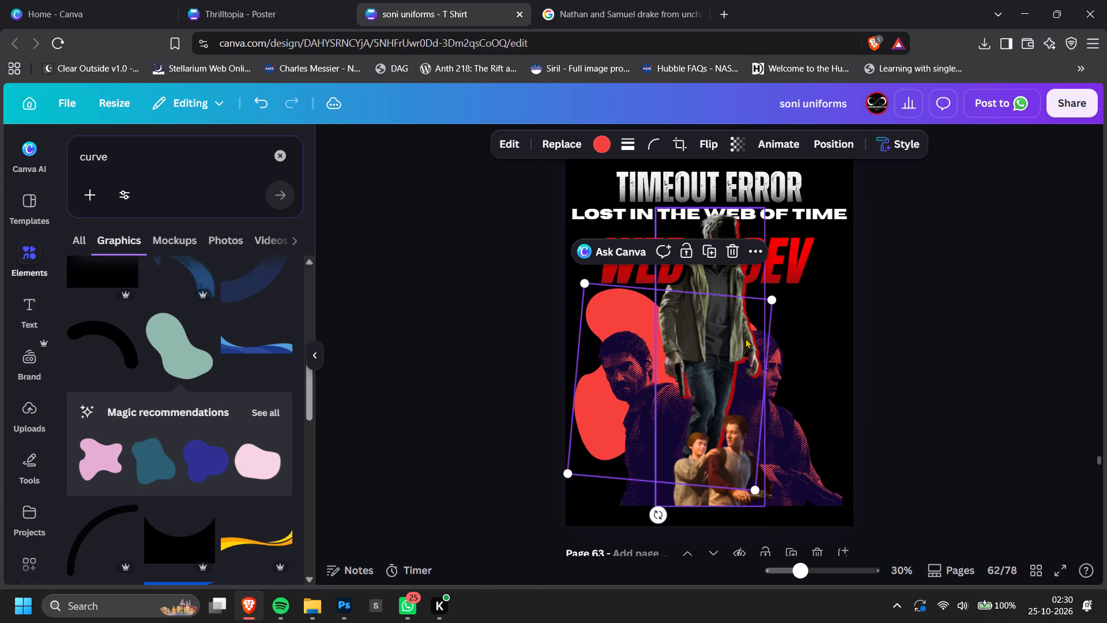
left_click_drag(772, 297, 751, 316)
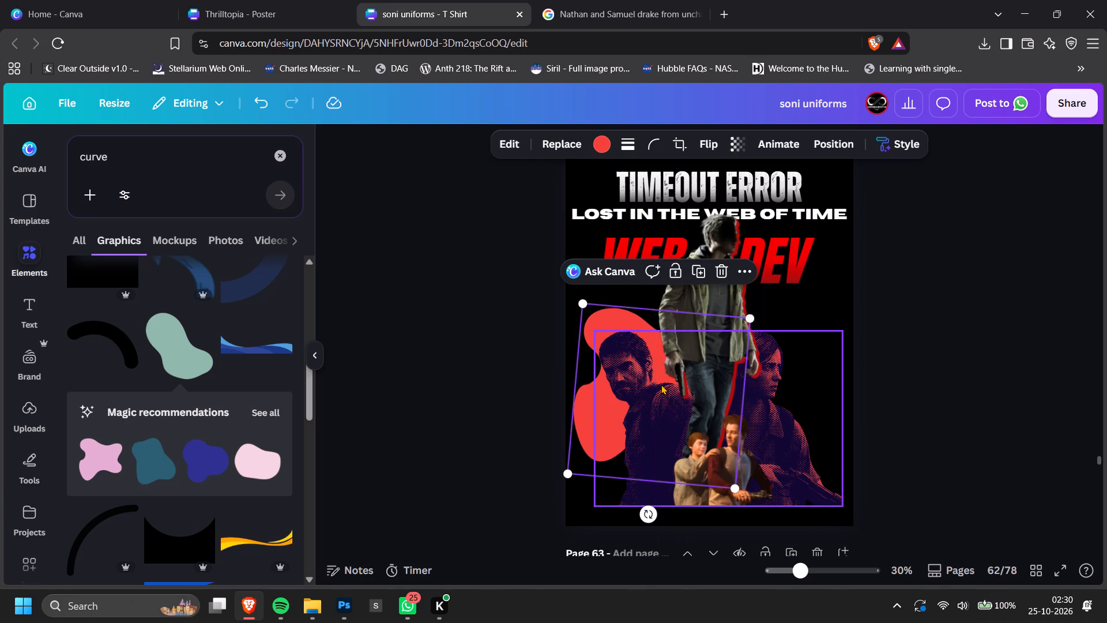
left_click_drag(666, 369, 661, 351)
left_click_drag(736, 473, 720, 458)
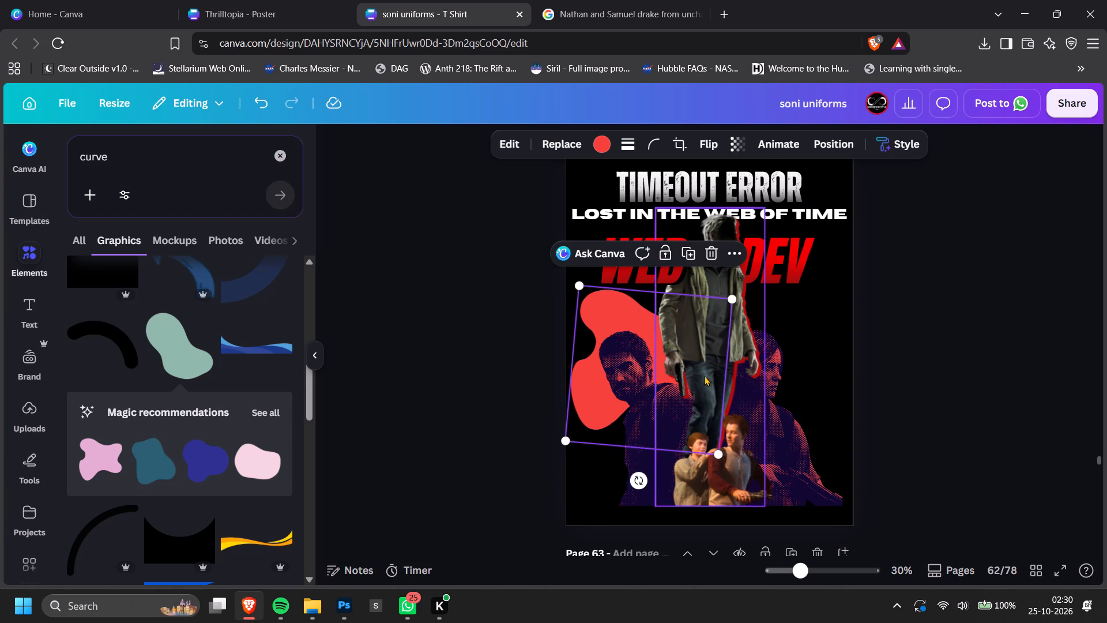
Duplicate the red blob, place the copy behind the duotone woman, rotate it so its lobes frame her head, and shrink it slightly.
left_click_drag(696, 367, 811, 378, "alt")
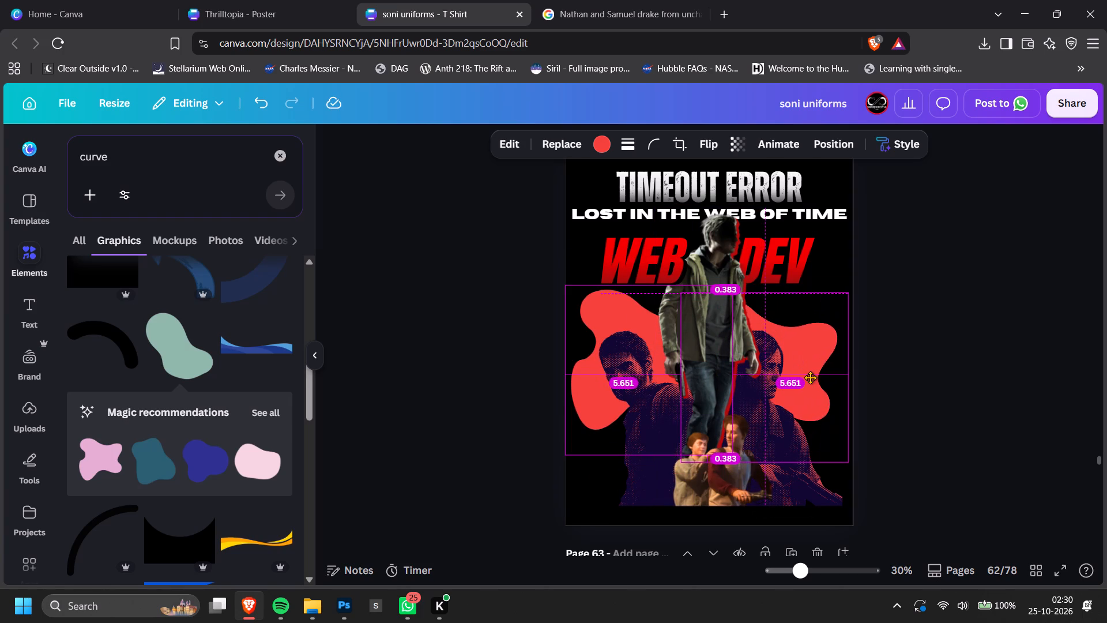
left_click_drag(811, 378, 805, 373, "alt")
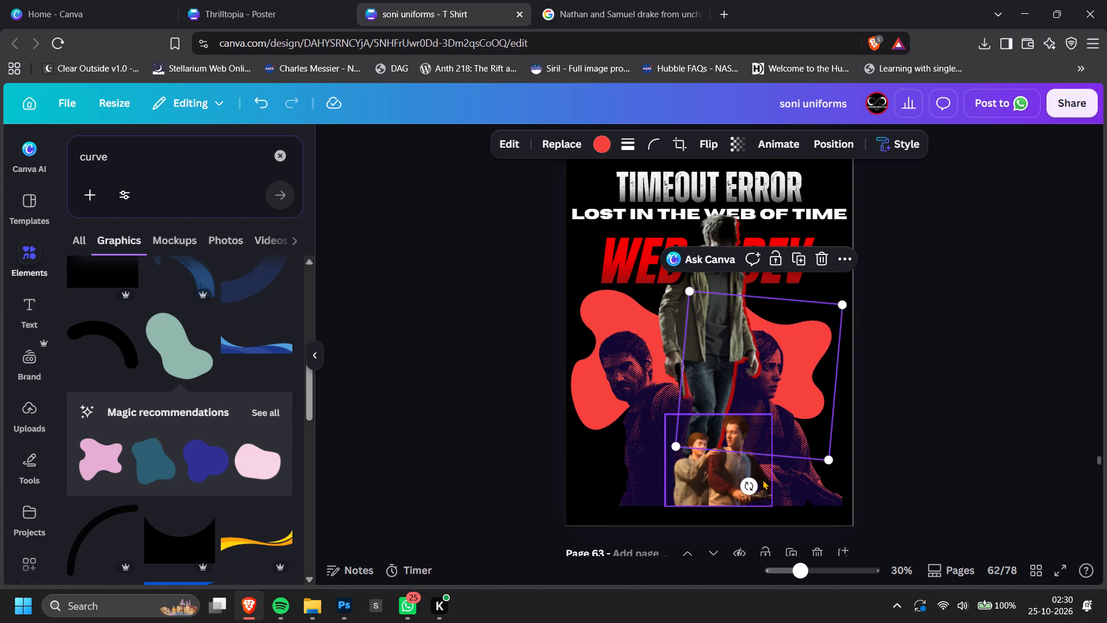
left_click_drag(754, 486, 851, 416)
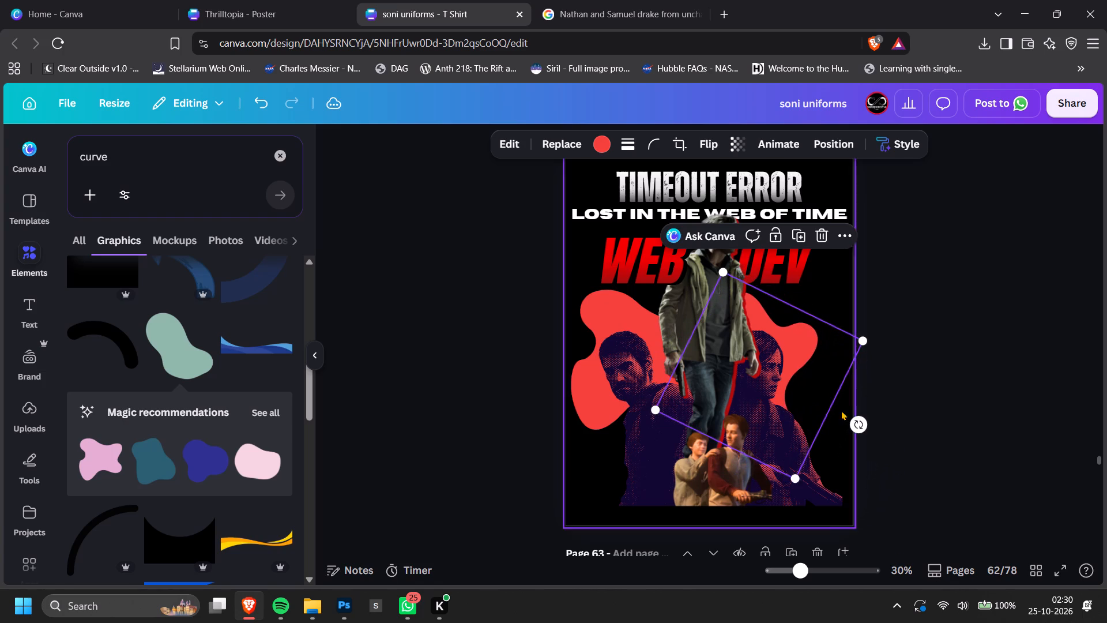
left_click_drag(817, 391, 824, 388)
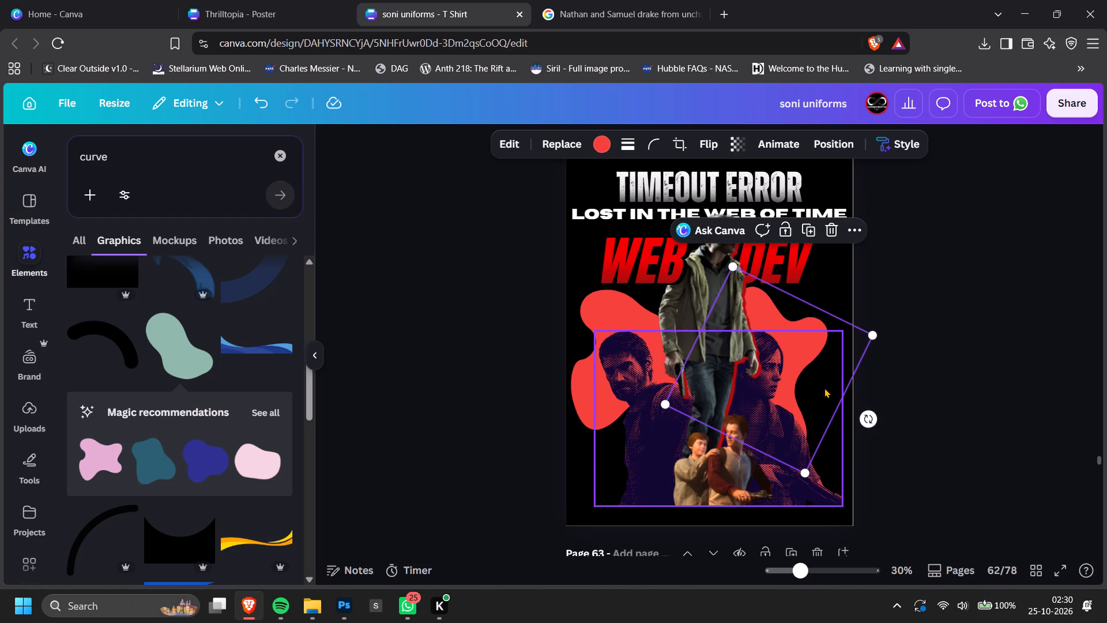
left_click_drag(806, 472, 791, 461)
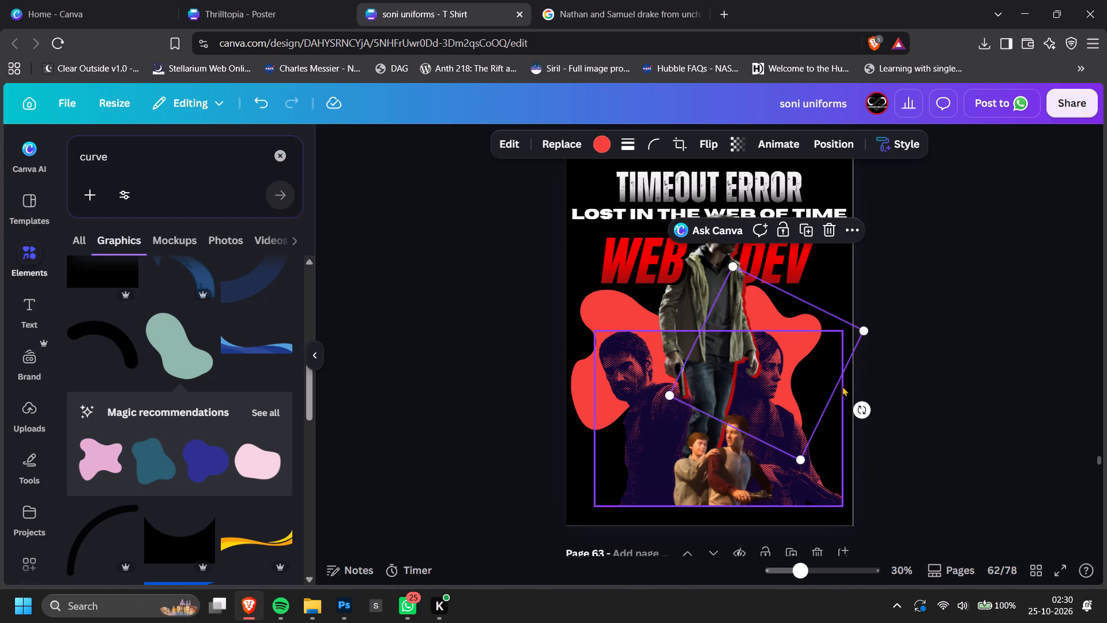
Refine the blob behind the woman by rotating it to about -59°, shrinking it slightly and nudging it outward around her head.
double_click(991, 358)
scroll(991, 358, "down", 1, "ctrl")
scroll(991, 358, "up", 2, "ctrl")
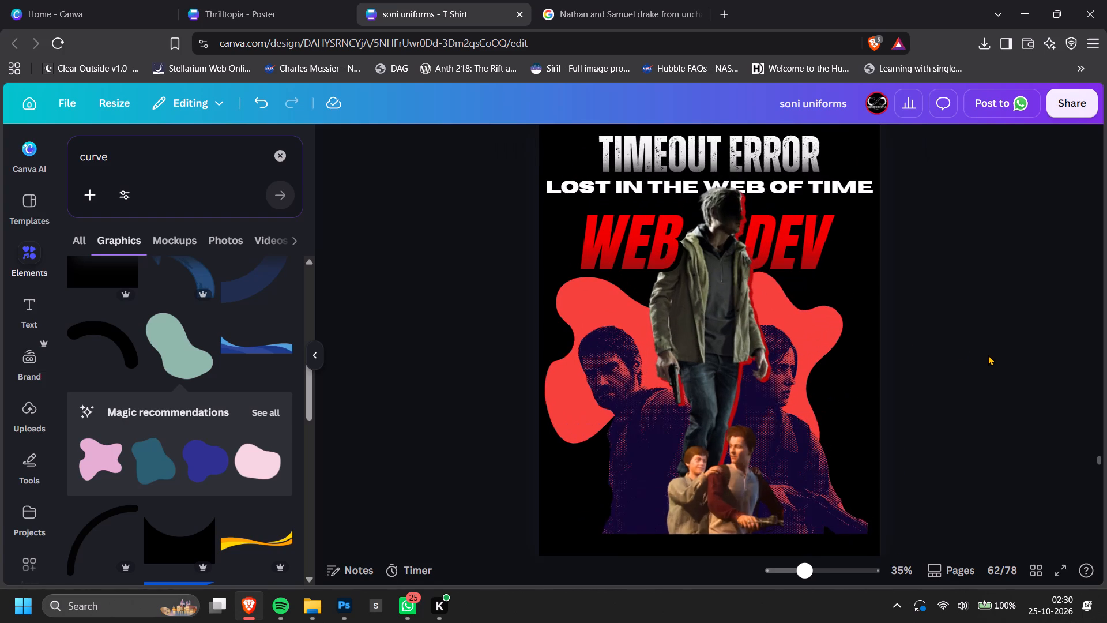
scroll(913, 335, "up", 1, "ctrl")
left_click_drag(850, 312, 864, 316)
left_click_drag(929, 434, 923, 437)
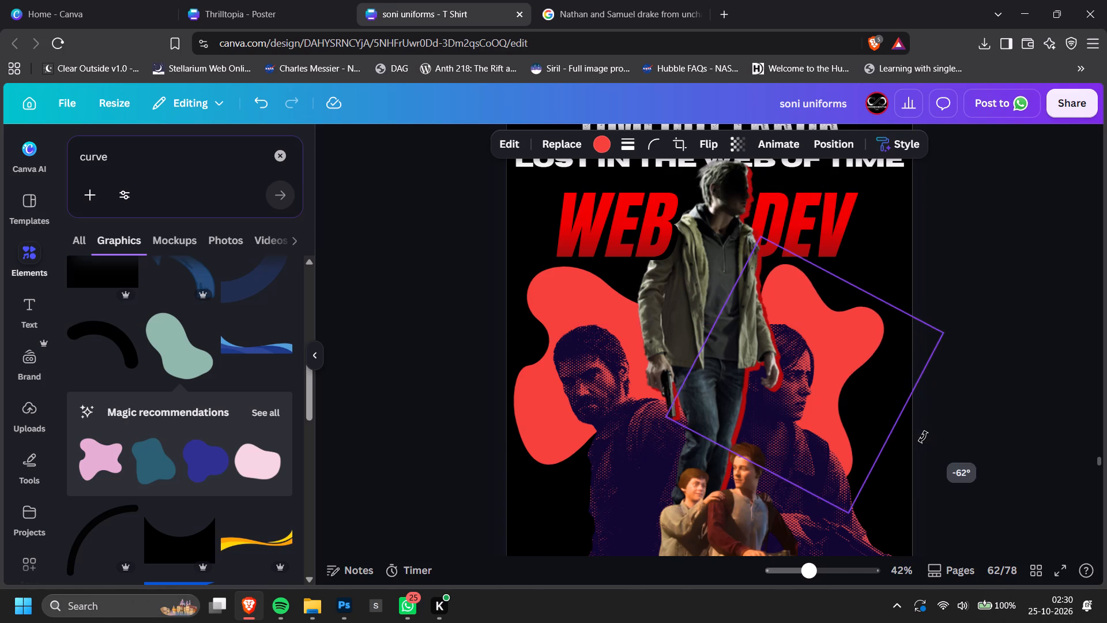
left_click_drag(923, 437, 920, 442)
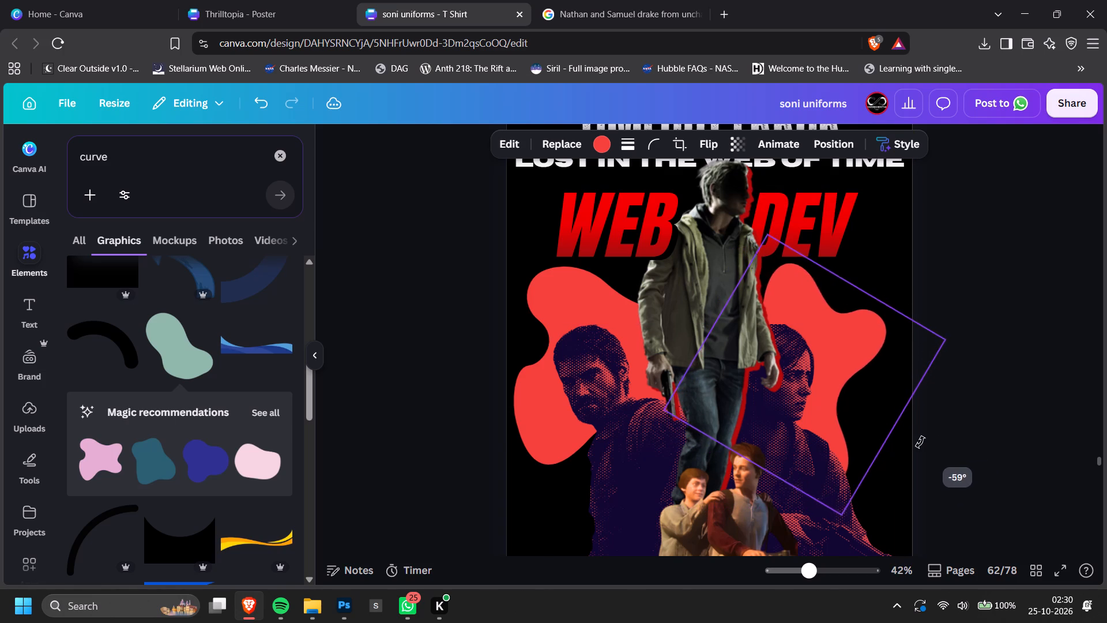
left_click_drag(920, 442, 935, 452)
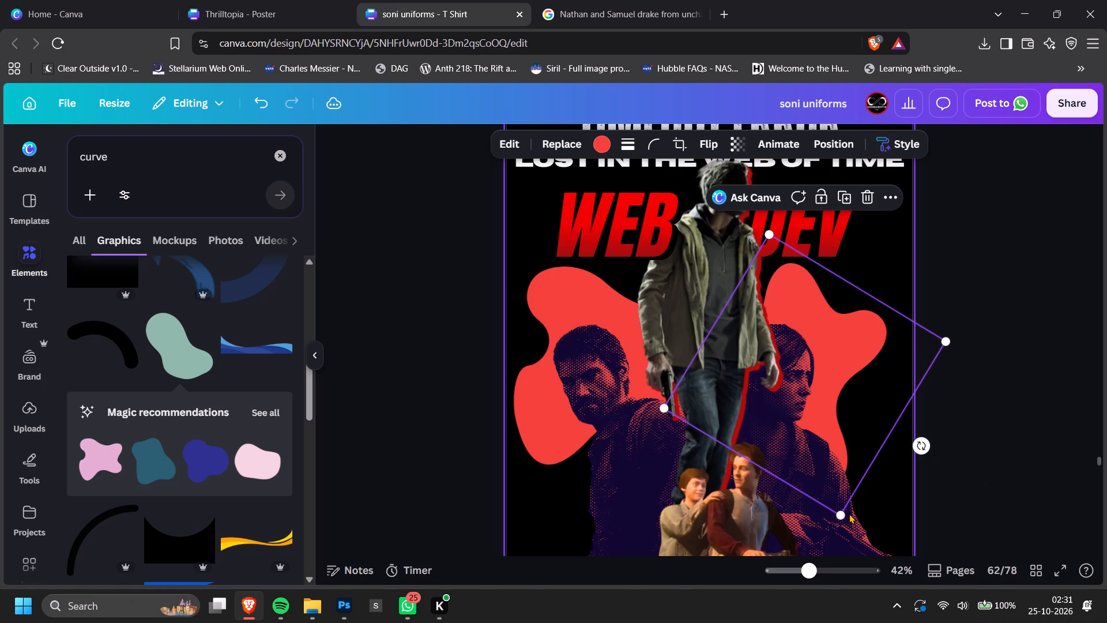
left_click_drag(837, 515, 858, 480)
left_click_drag(848, 416, 860, 419)
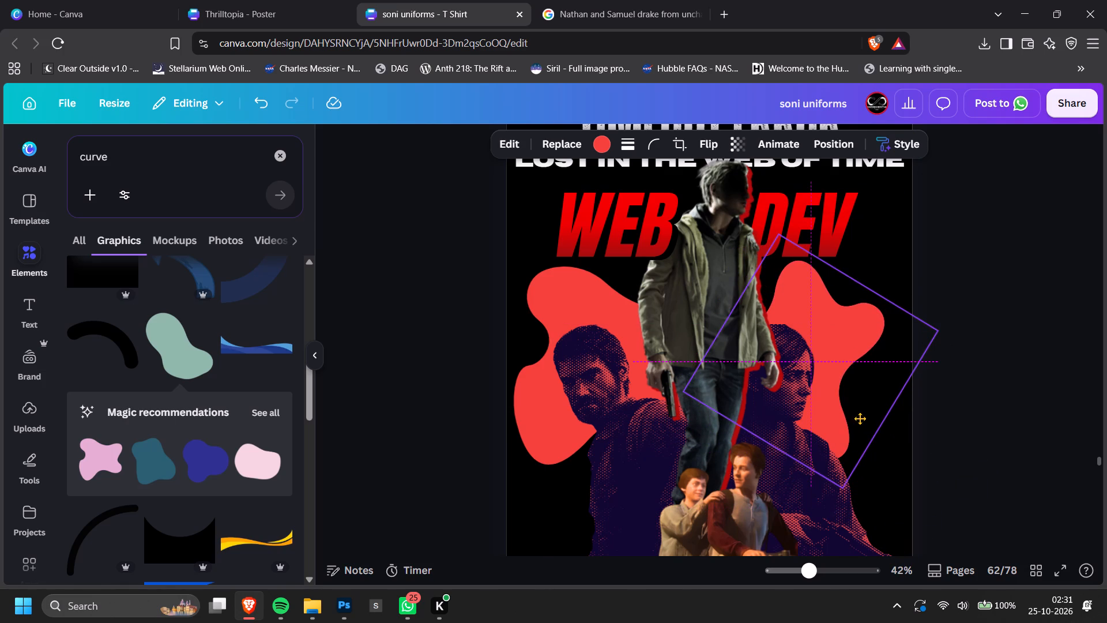
left_click_drag(860, 419, 861, 419)
left_click(980, 396)
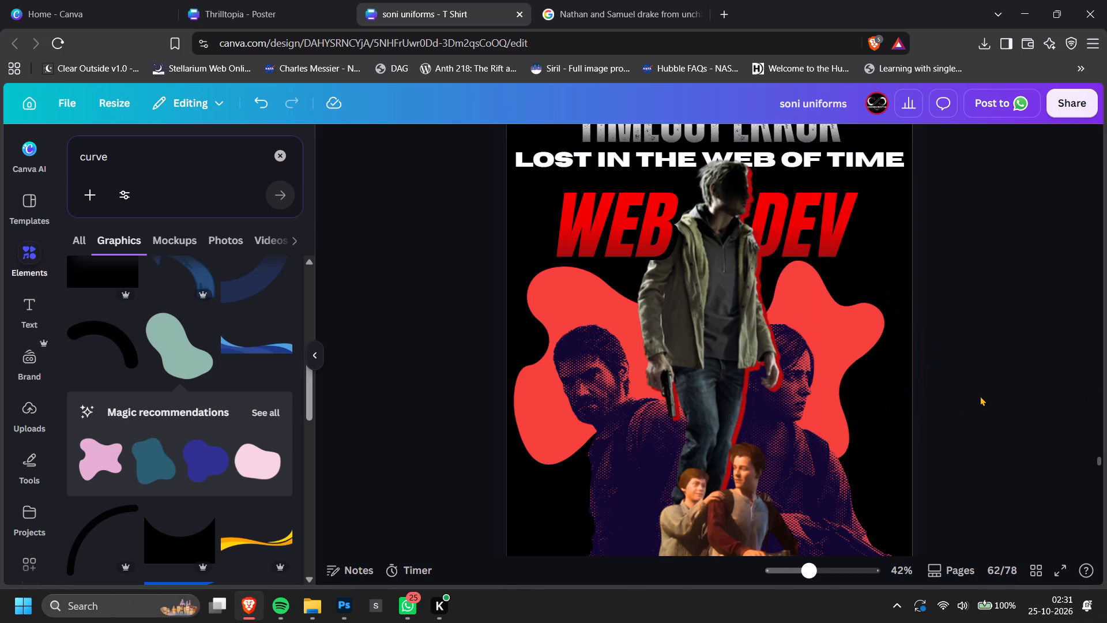
Add a Drop shadow to the duotone character pair with blur 0, angle 37 and intensity 100.
scroll(980, 396, "down", 3, "ctrl")
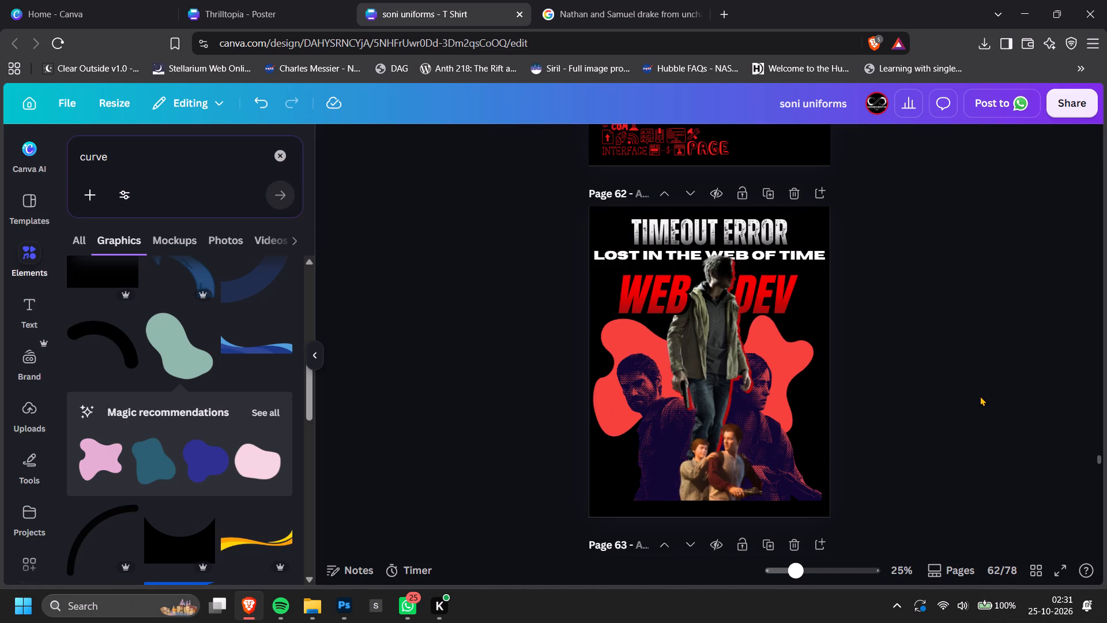
scroll(805, 441, "up", 1, "ctrl")
left_click(764, 450)
left_click(816, 438)
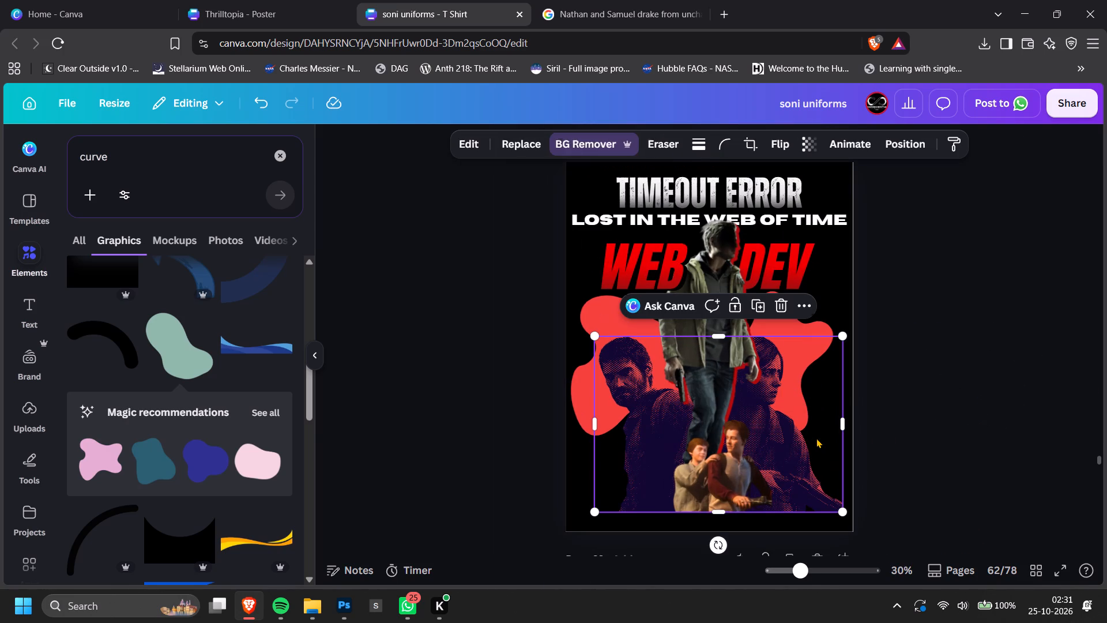
left_click(476, 145)
scroll(283, 408, "down", 4)
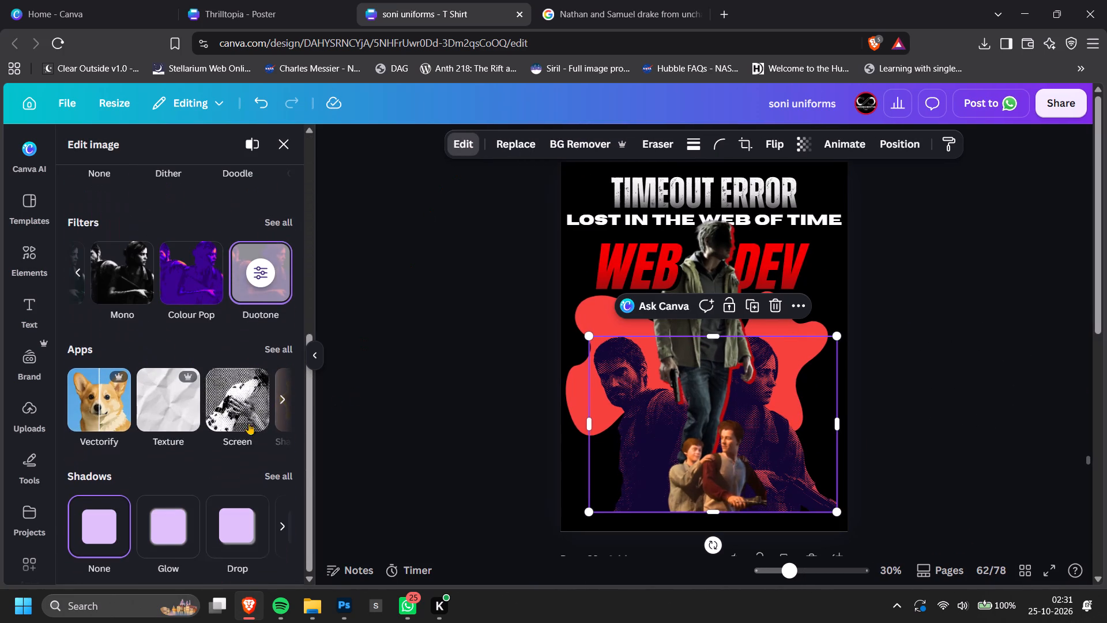
left_click(254, 549)
left_click(242, 538)
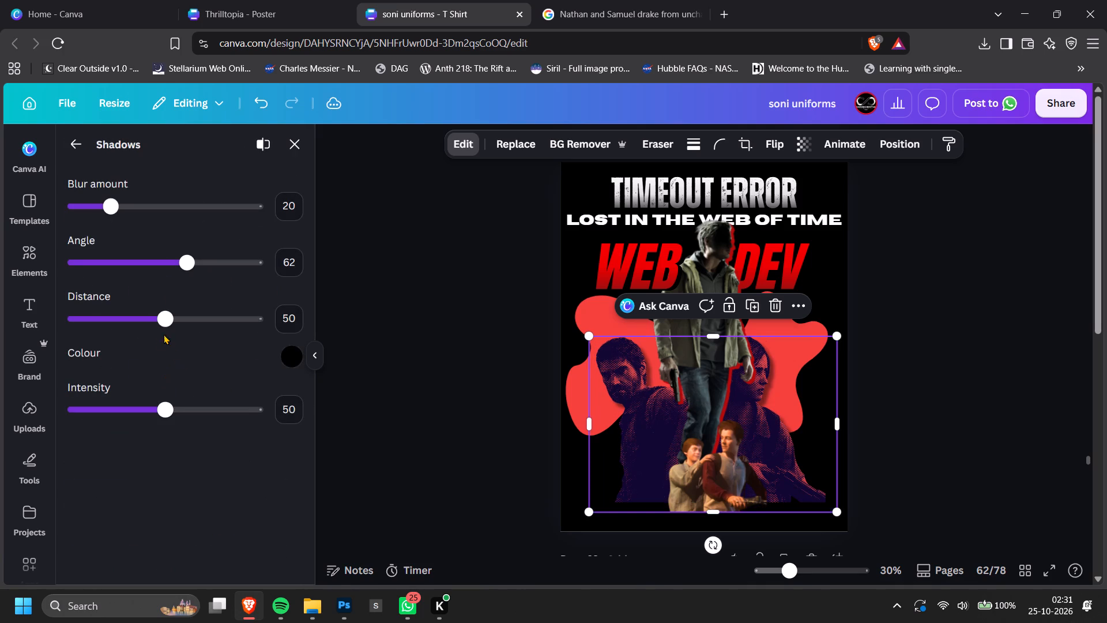
left_click_drag(174, 415, 368, 429)
left_click(125, 256)
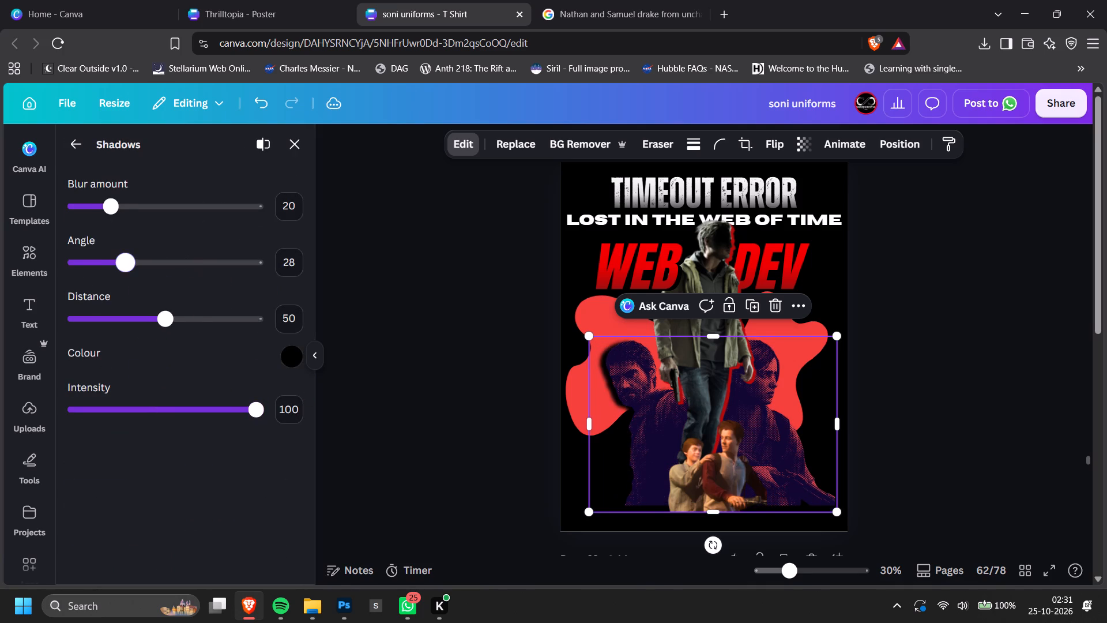
left_click_drag(119, 206, 0, 211)
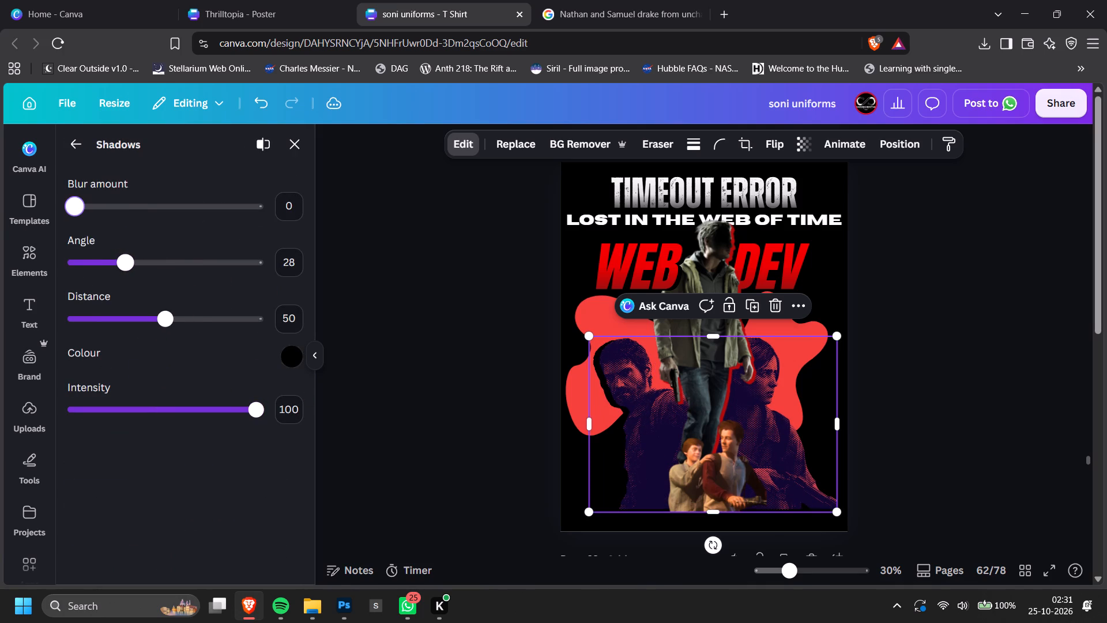
left_click_drag(135, 259, 141, 256)
Set the duotone pair's drop shadow colour to white, #FFFFFF.
left_click(284, 350)
left_click_drag(353, 403, 217, 332)
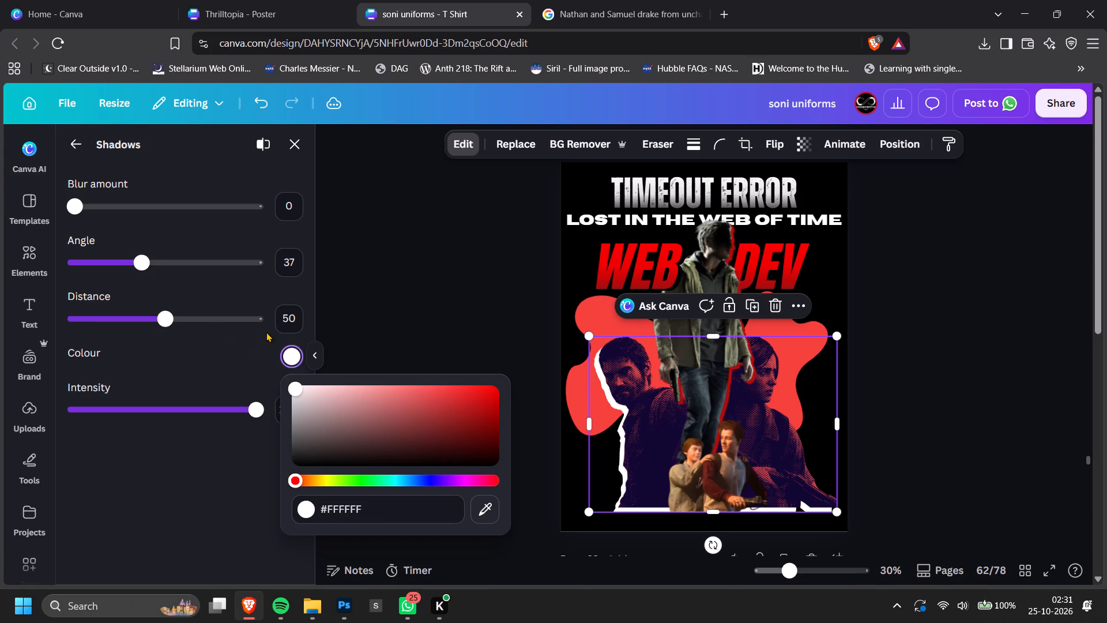
left_click(176, 358)
double_click(928, 417)
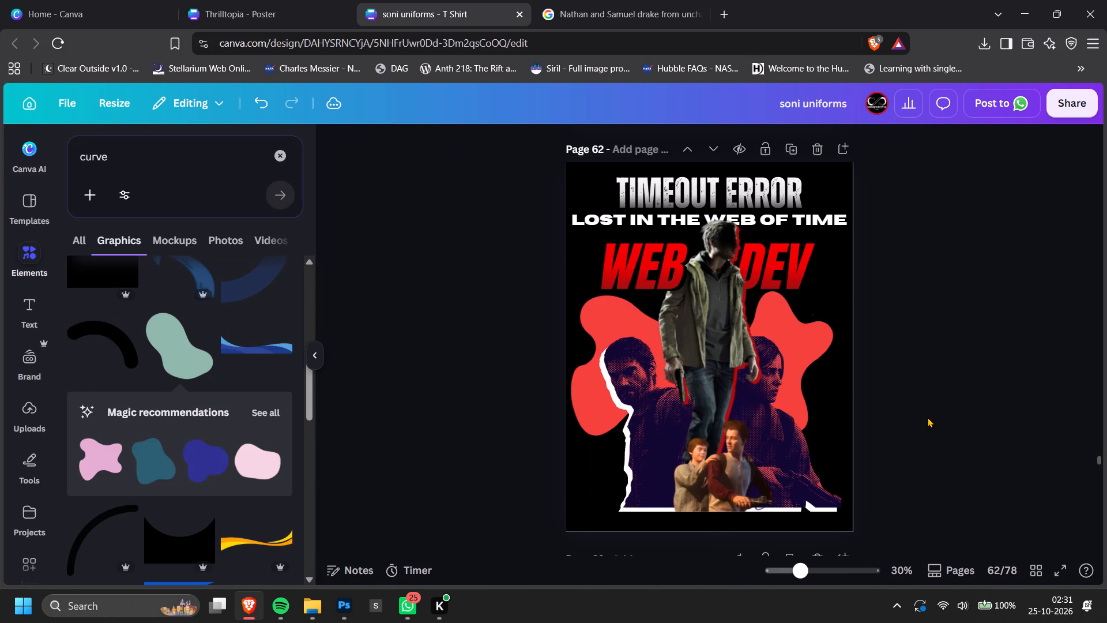
Reopen the duotone pair's drop shadow settings, try lower shadow angles, and set the angle to 100.
left_click(808, 467)
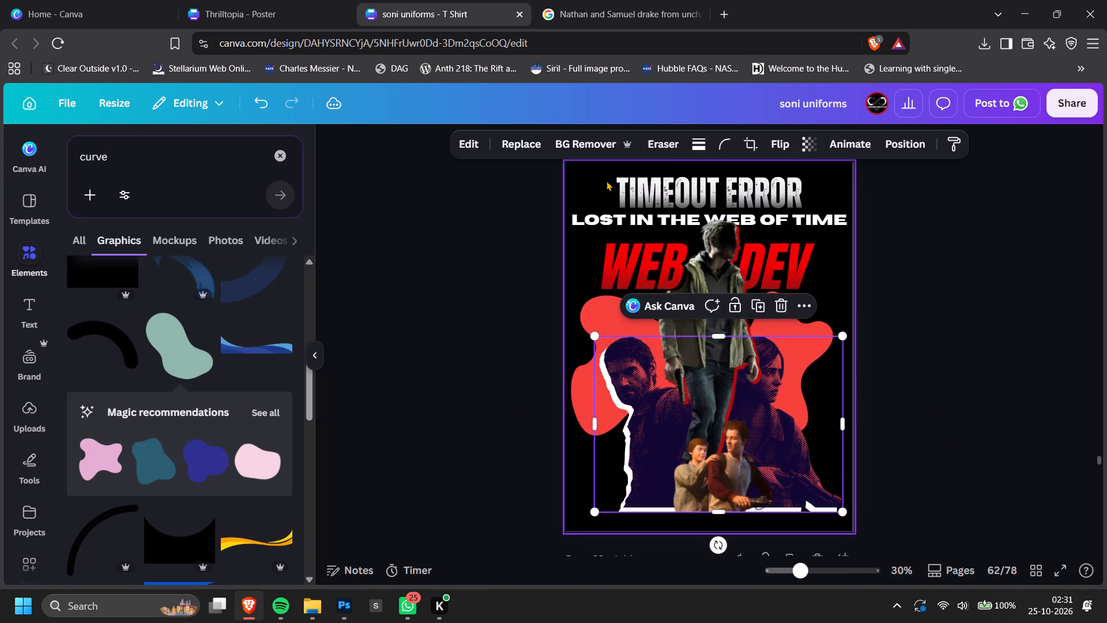
left_click(477, 144)
scroll(213, 401, "down", 8)
left_click(235, 502)
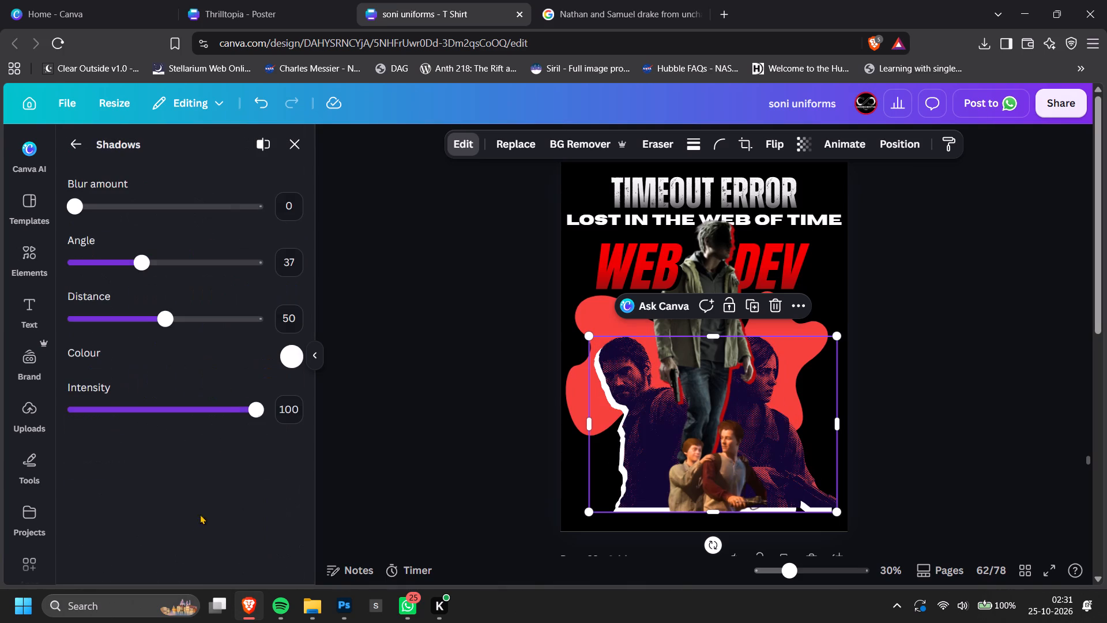
left_click_drag(151, 265, 131, 260)
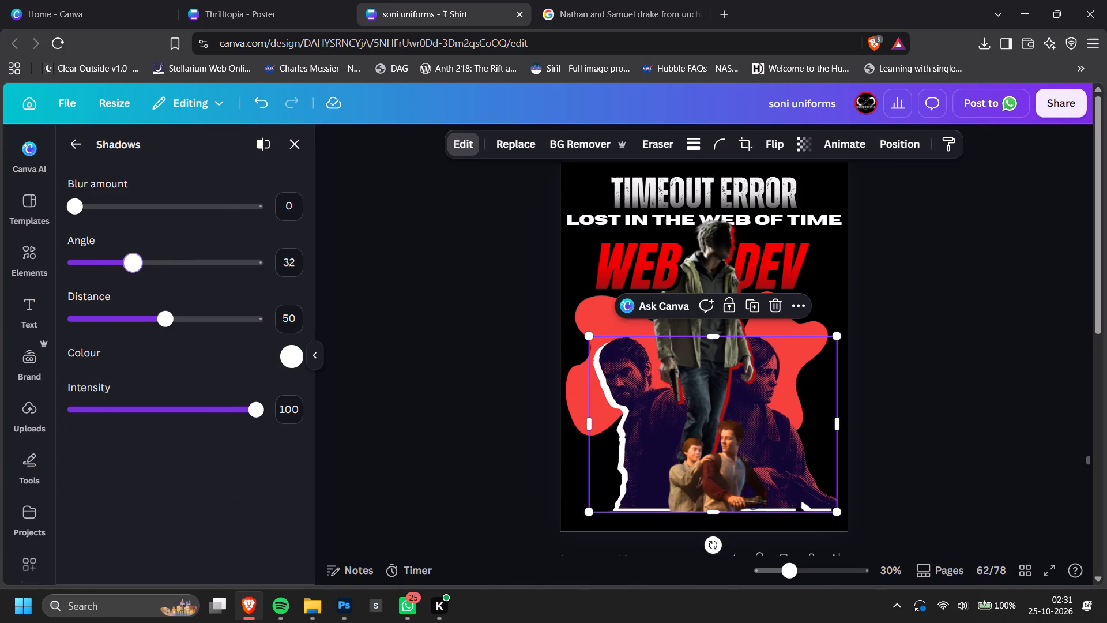
left_click_drag(131, 260, 90, 249)
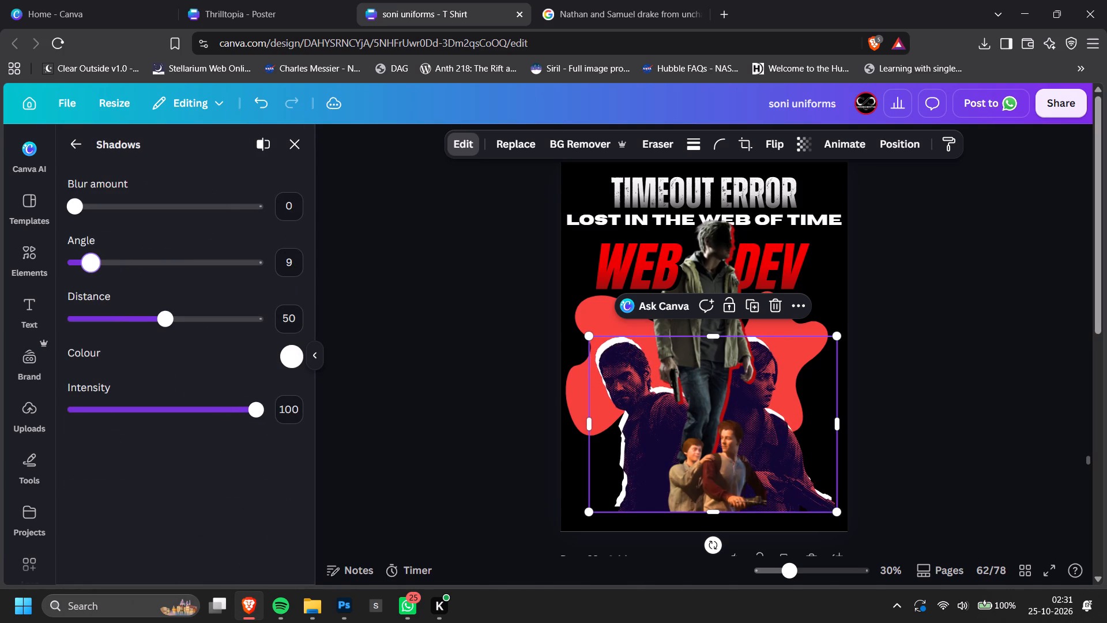
left_click_drag(90, 249, 38, 235)
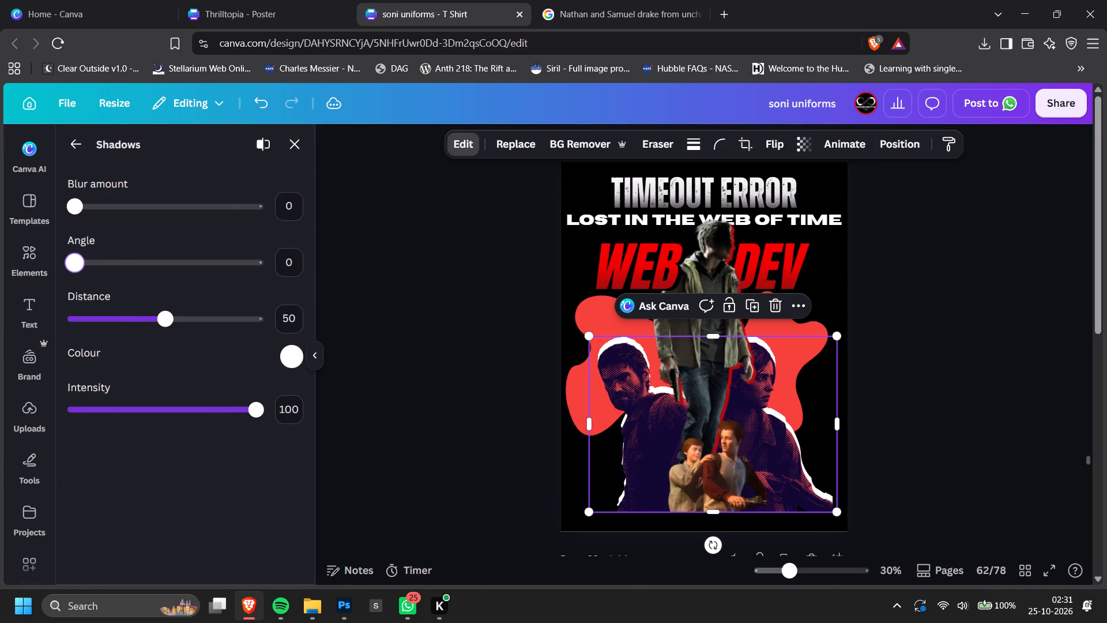
left_click_drag(38, 235, 281, 251)
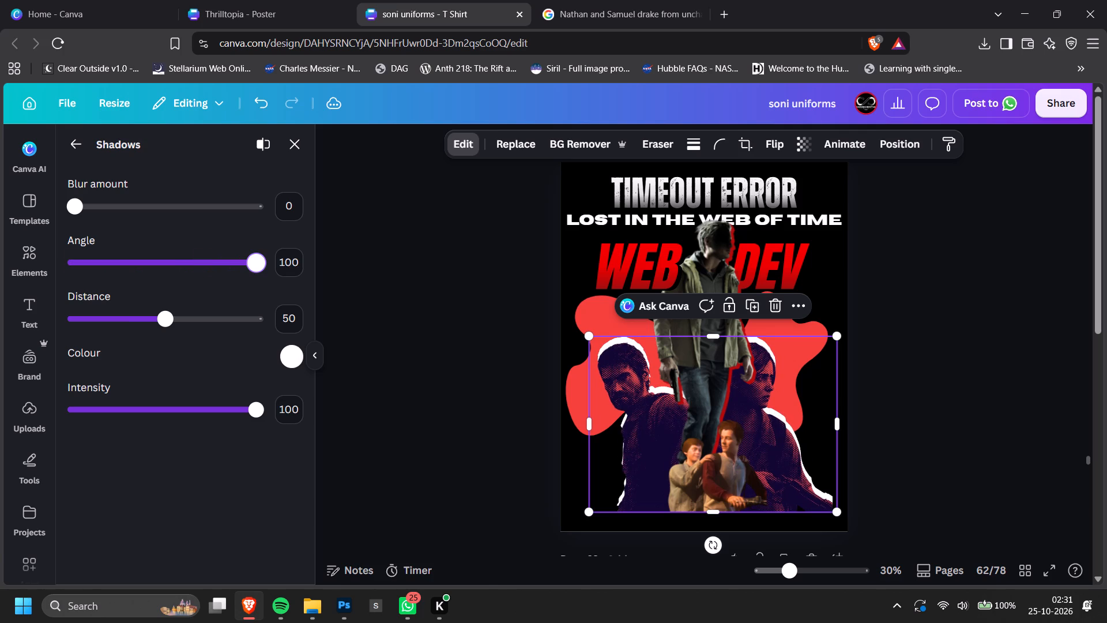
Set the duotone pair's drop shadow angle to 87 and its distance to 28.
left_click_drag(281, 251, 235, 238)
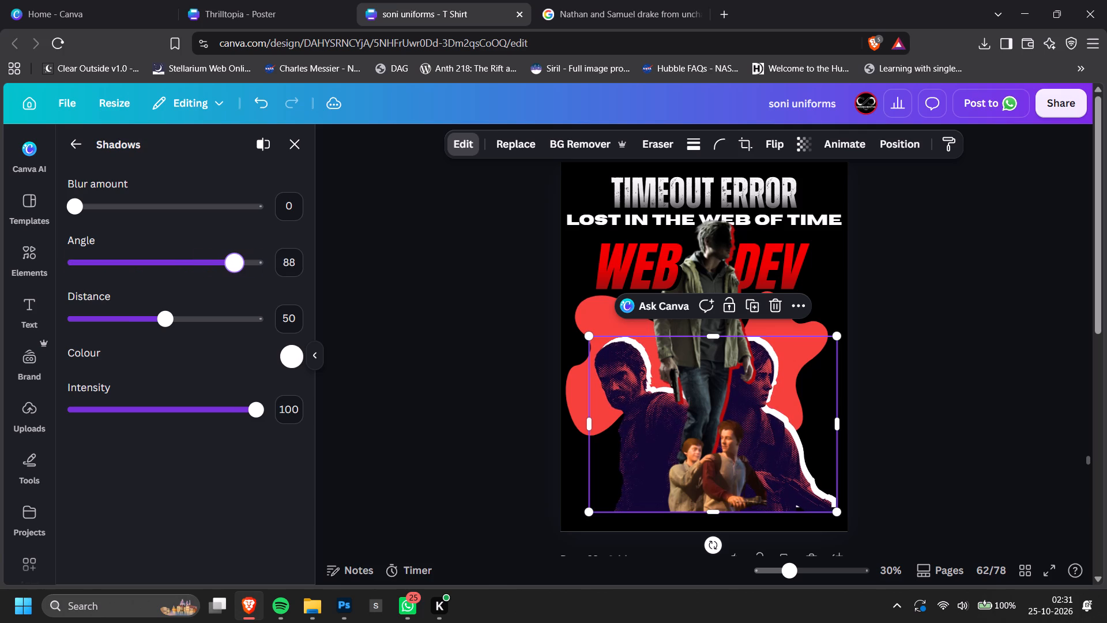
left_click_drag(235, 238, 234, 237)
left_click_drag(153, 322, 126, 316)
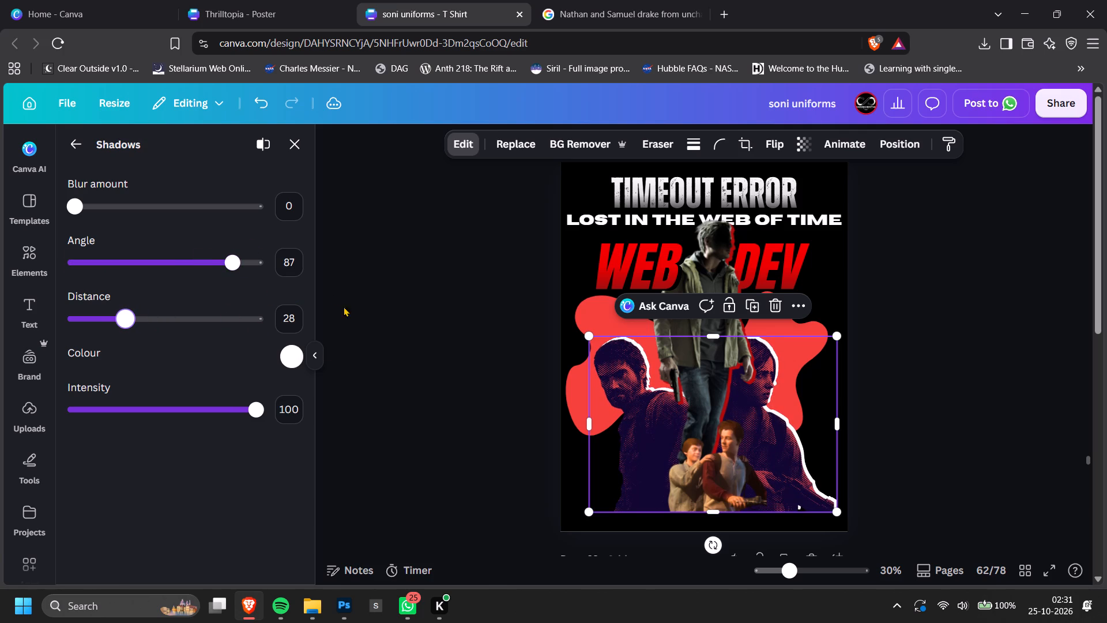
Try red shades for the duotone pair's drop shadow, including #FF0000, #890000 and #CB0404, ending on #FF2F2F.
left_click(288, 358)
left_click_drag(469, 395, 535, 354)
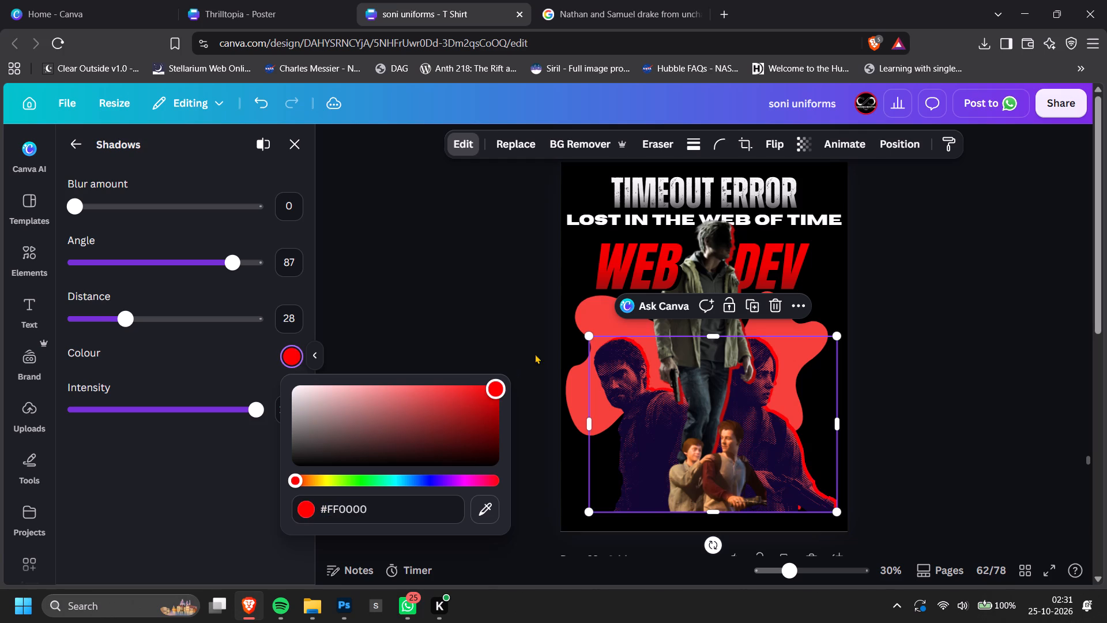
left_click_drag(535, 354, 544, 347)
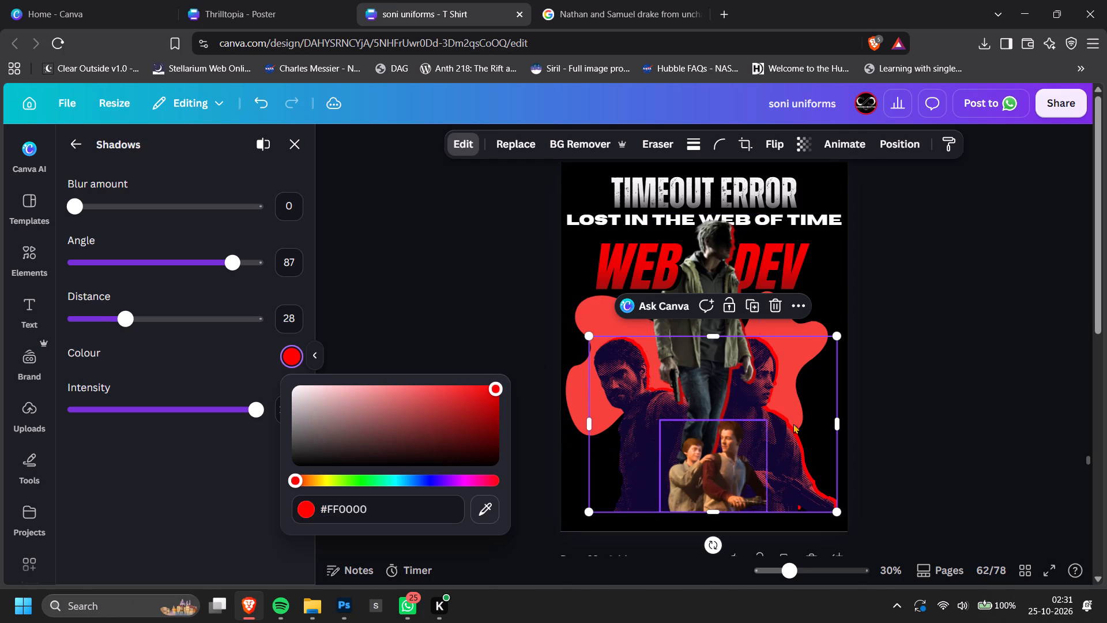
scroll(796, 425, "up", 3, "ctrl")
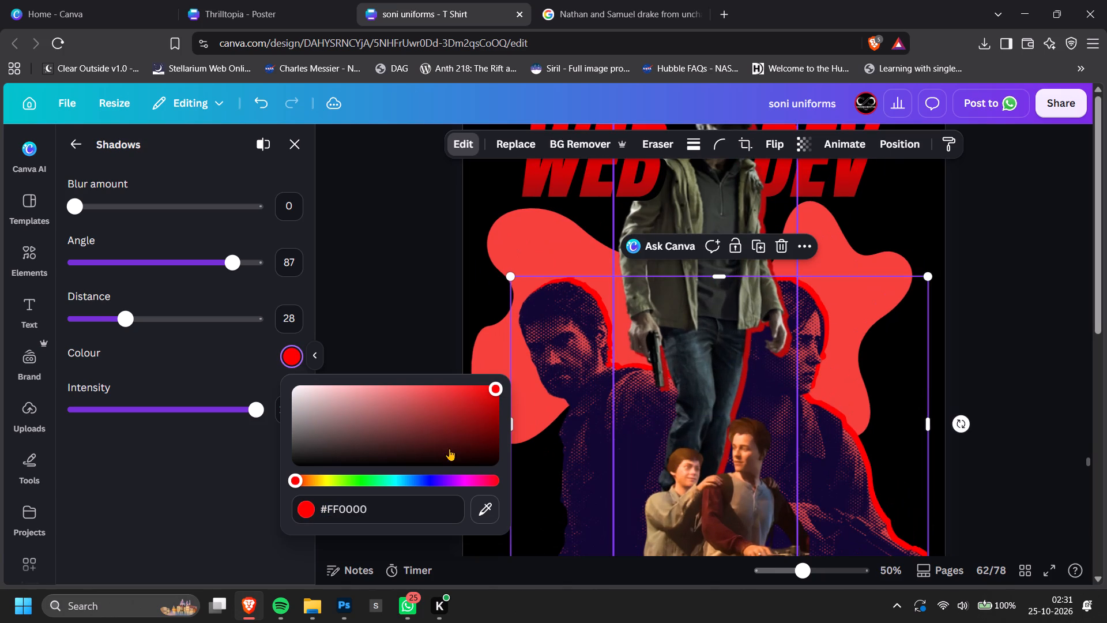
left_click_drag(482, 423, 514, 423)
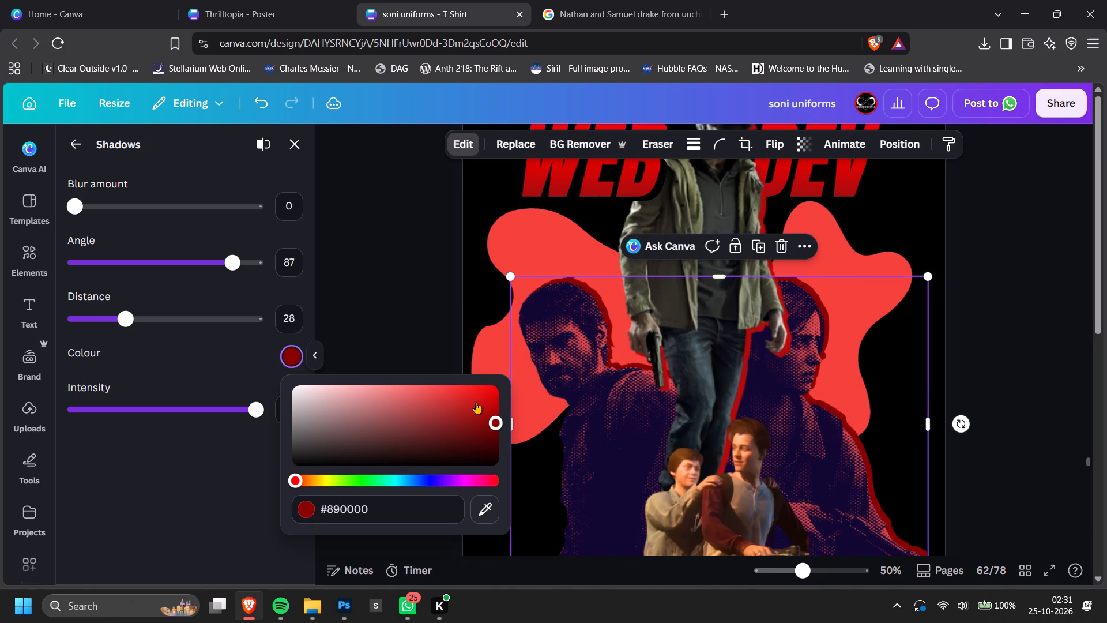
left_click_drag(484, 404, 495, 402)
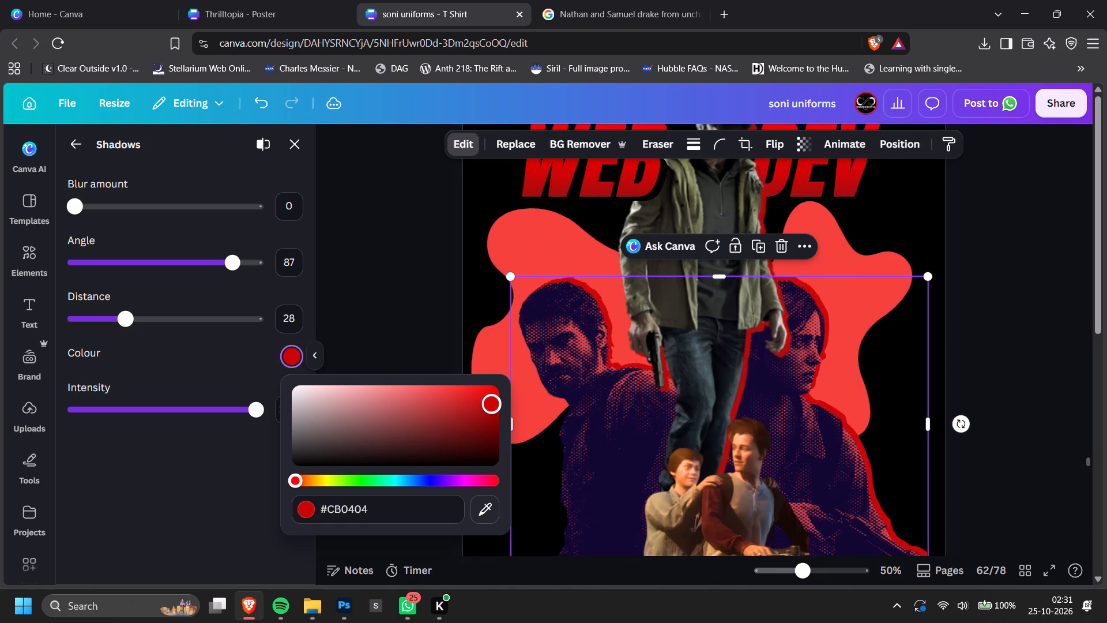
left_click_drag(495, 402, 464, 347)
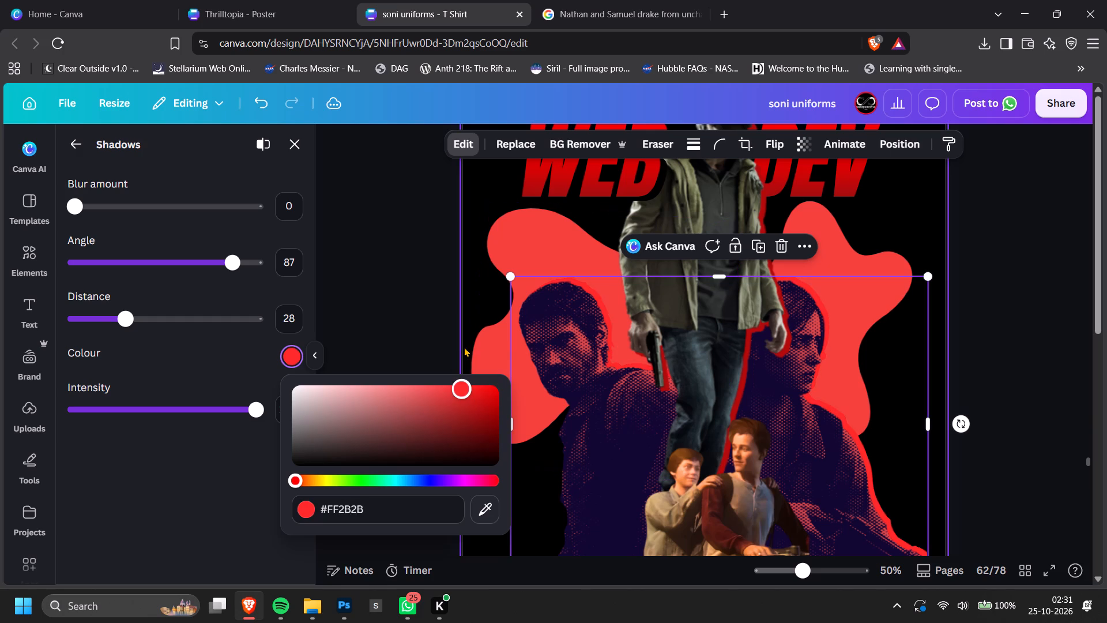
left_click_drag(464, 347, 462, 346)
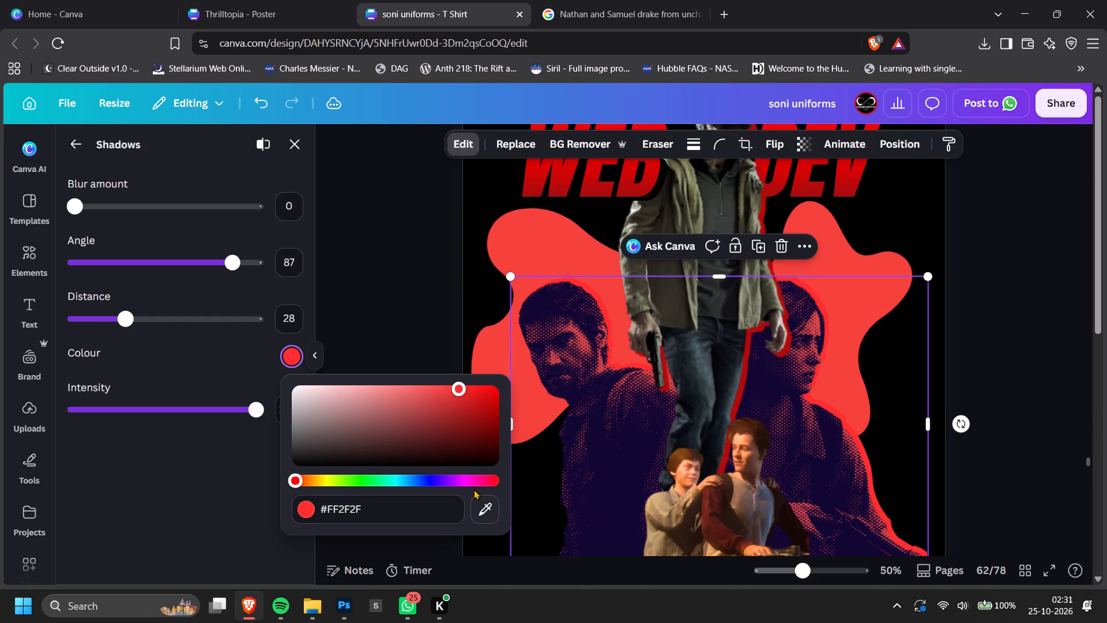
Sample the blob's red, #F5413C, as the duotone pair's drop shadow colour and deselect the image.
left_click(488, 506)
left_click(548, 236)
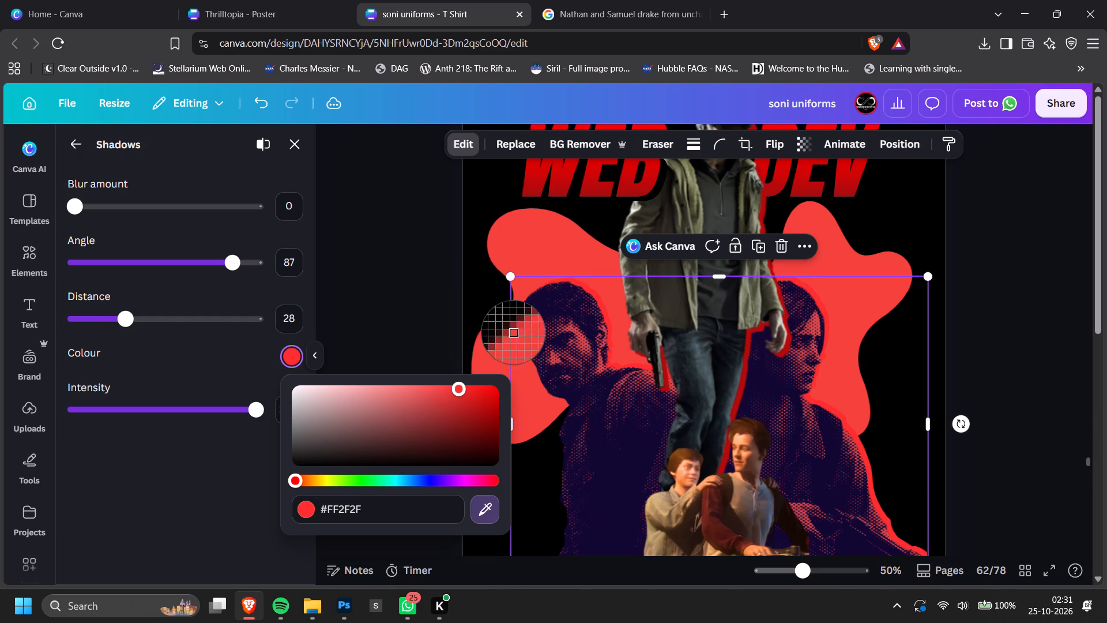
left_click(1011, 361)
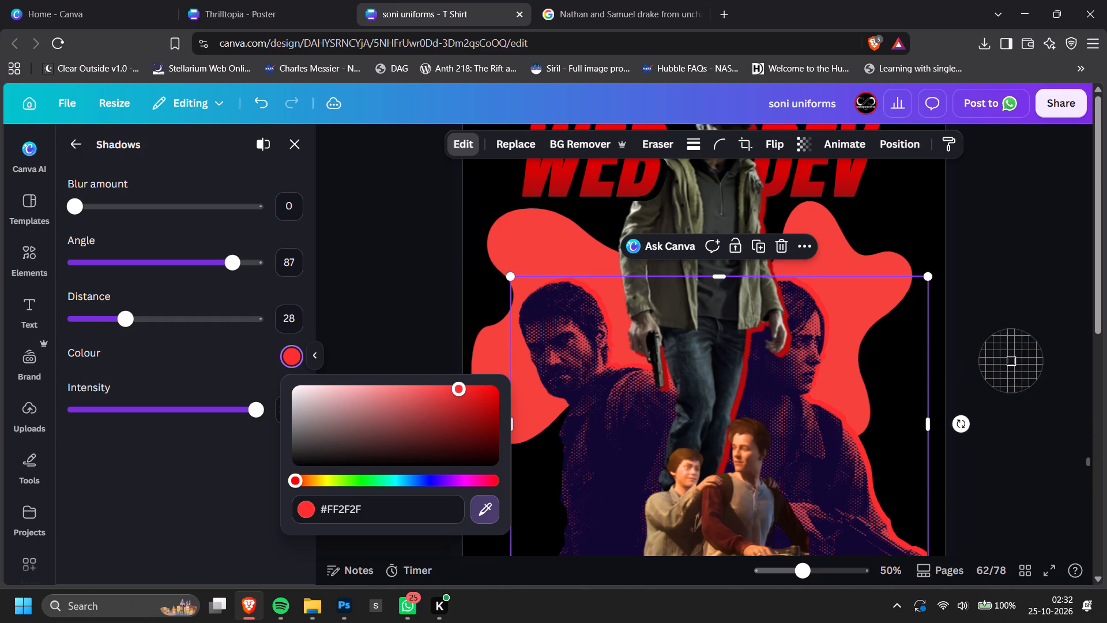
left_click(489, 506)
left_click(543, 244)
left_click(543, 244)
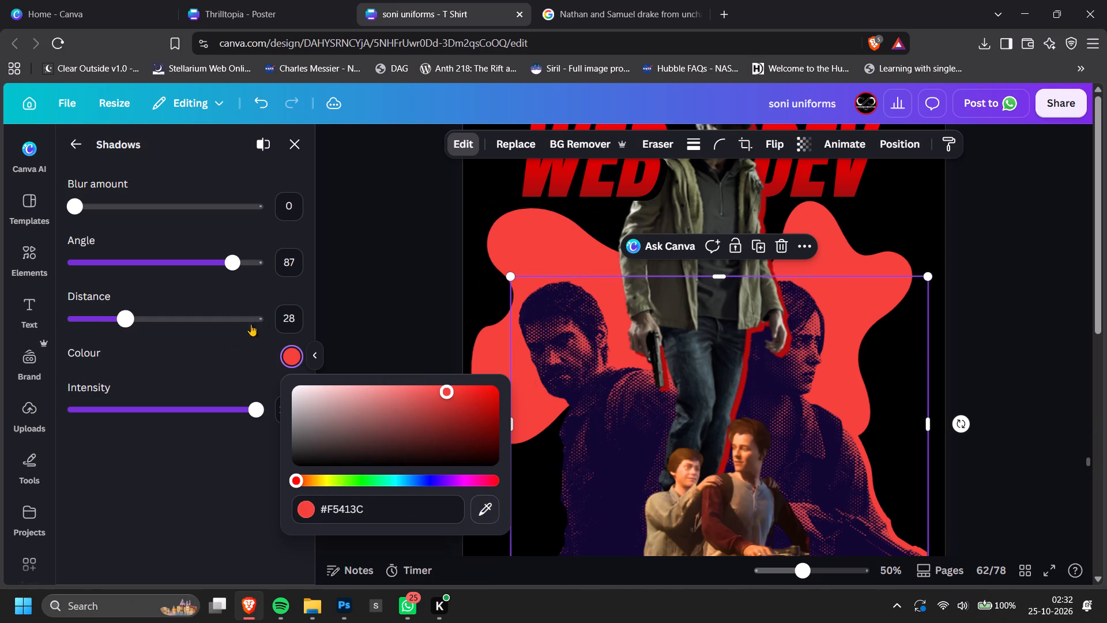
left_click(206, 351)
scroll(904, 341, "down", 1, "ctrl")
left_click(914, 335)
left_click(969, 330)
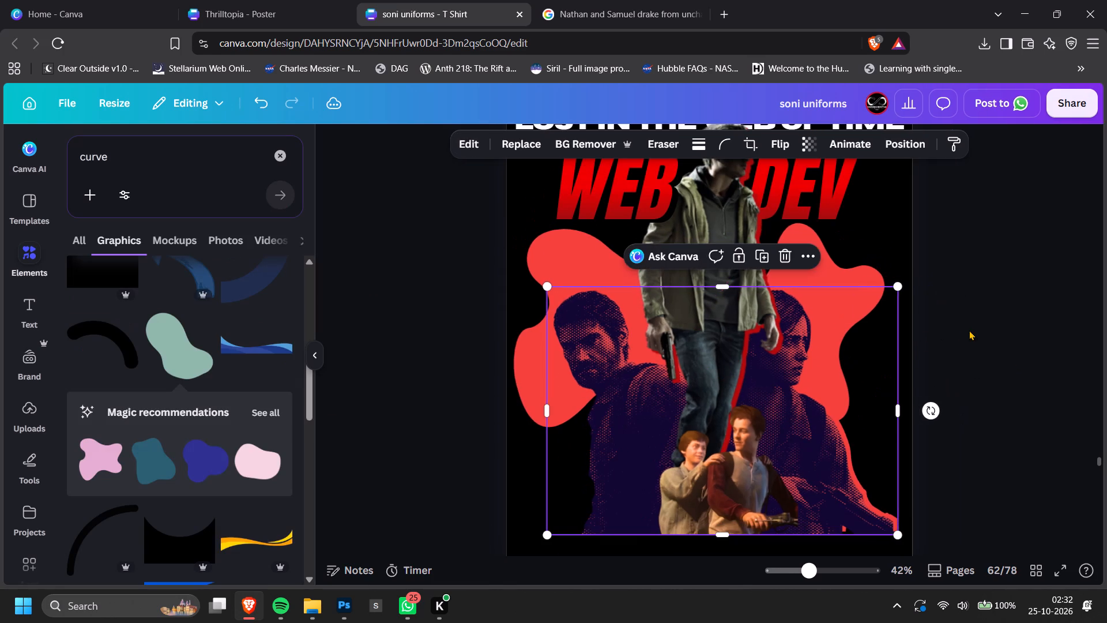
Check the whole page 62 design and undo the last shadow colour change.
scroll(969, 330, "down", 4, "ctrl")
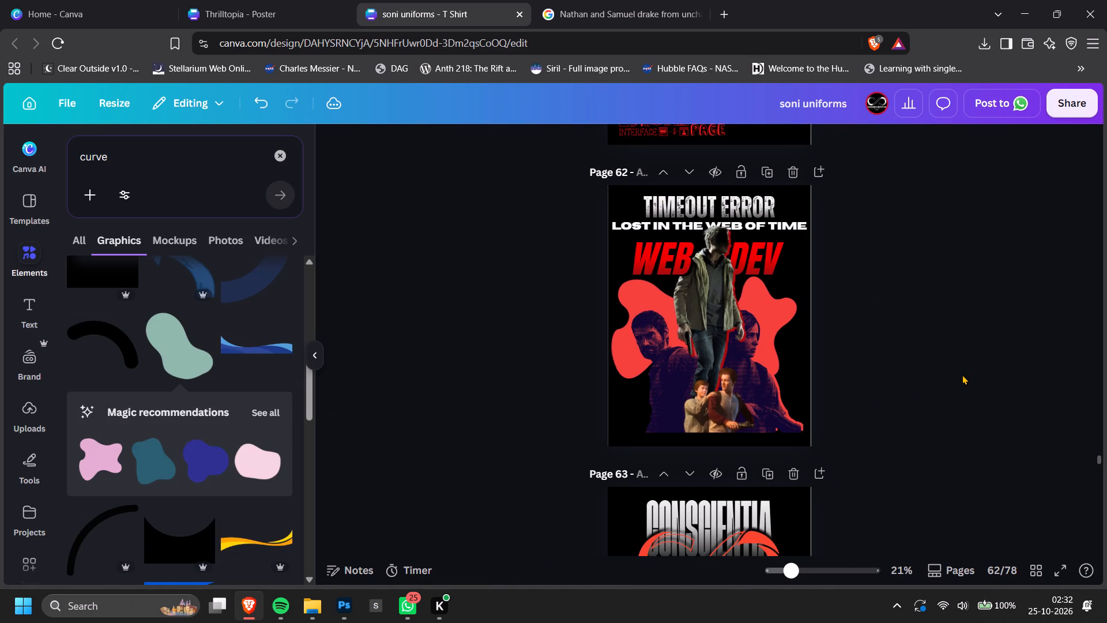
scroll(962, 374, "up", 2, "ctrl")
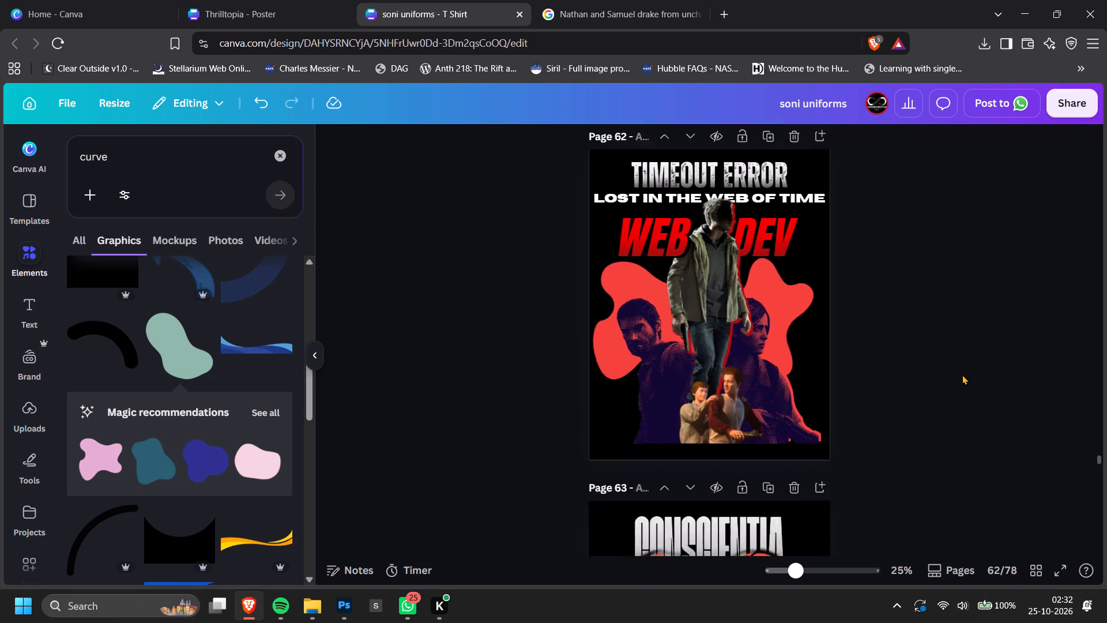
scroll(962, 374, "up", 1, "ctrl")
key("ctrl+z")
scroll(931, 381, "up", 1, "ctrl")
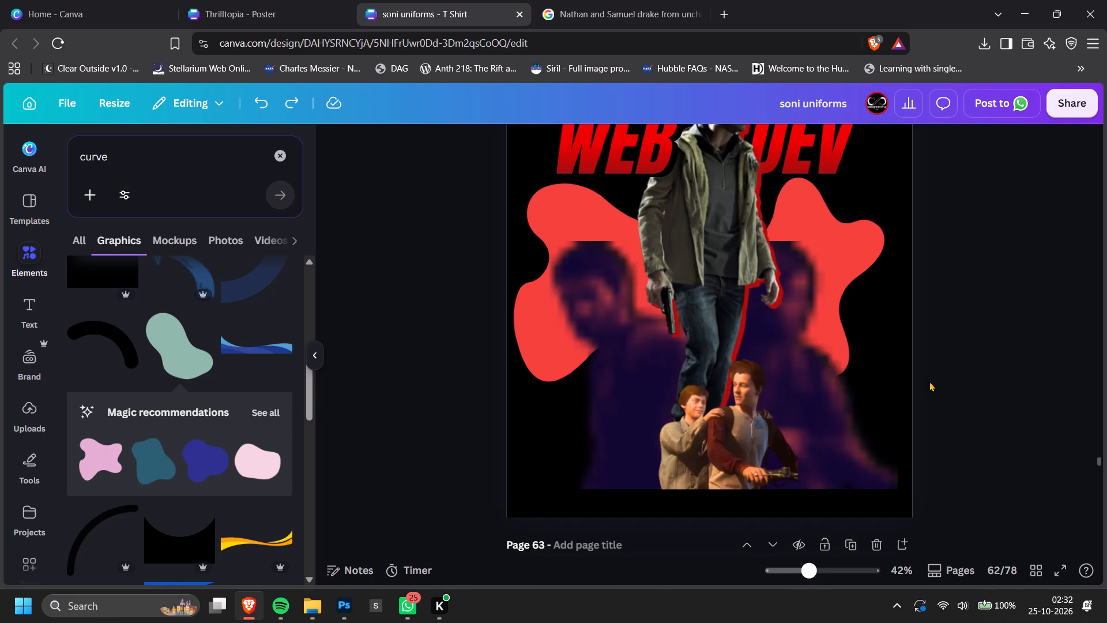
Reopen the duotone pair's drop shadow settings and set the shadow colour to white, #FFFFFF.
left_click(829, 356)
left_click(465, 145)
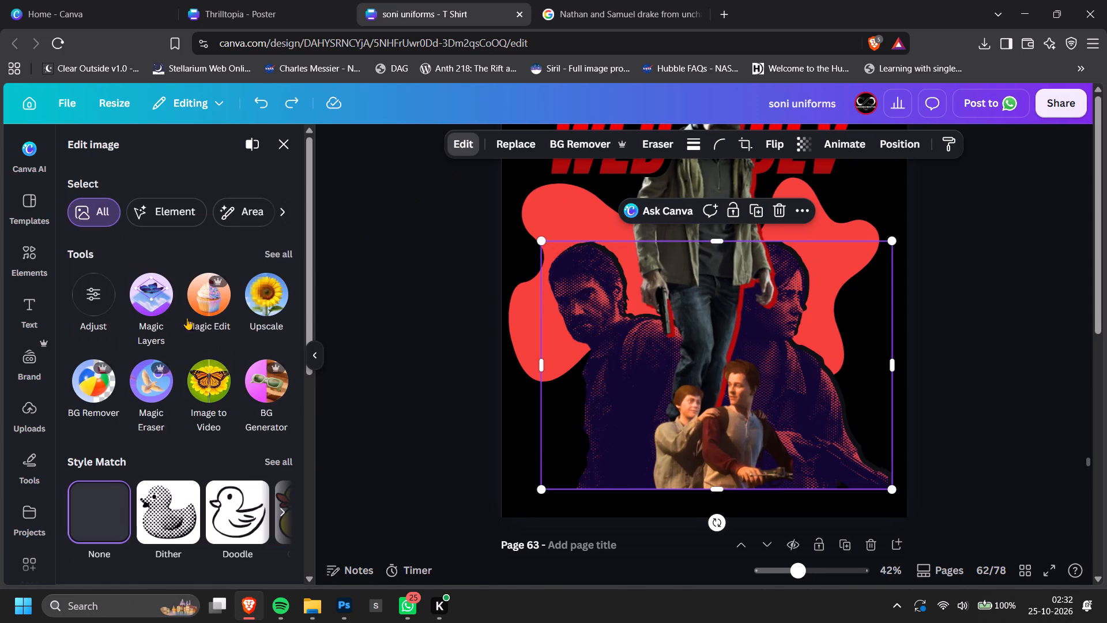
scroll(197, 389, "down", 4)
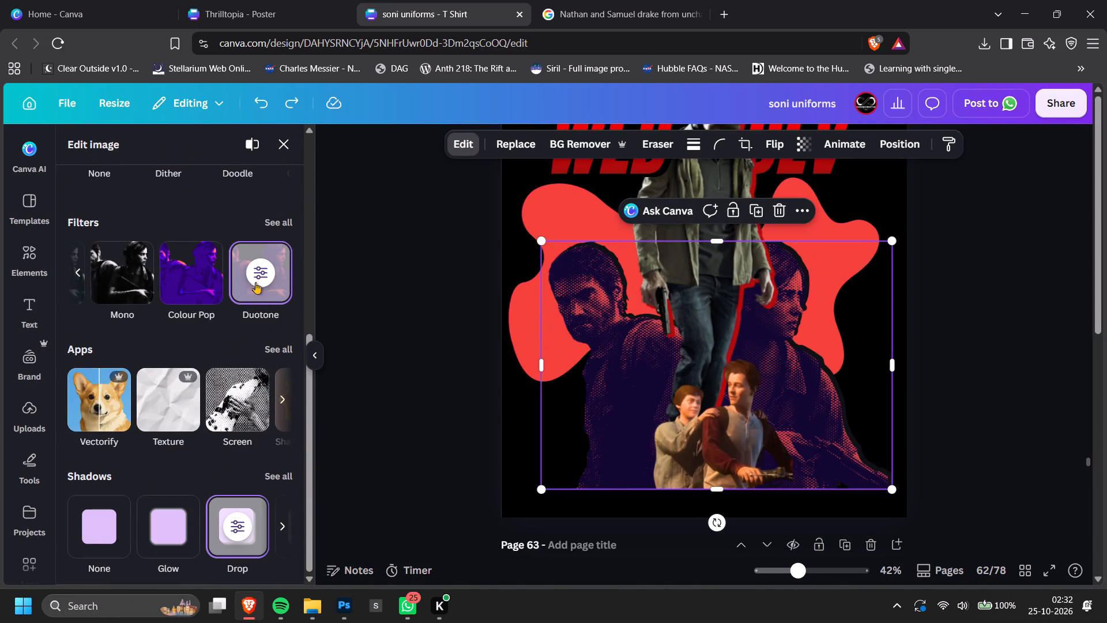
left_click(215, 530)
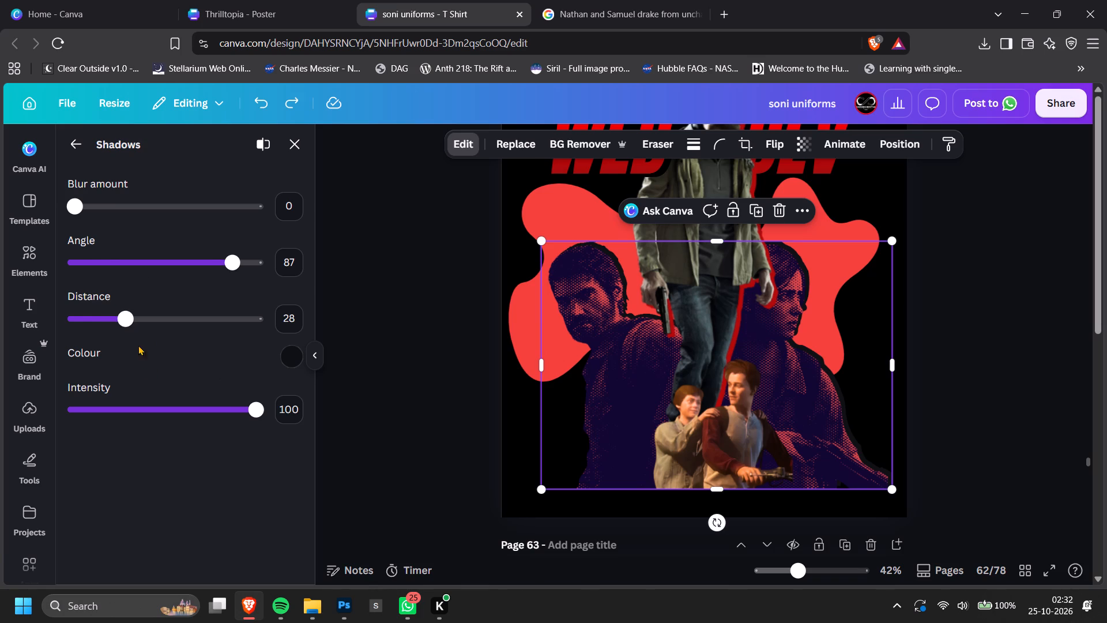
left_click(293, 363)
left_click_drag(363, 424, 208, 361)
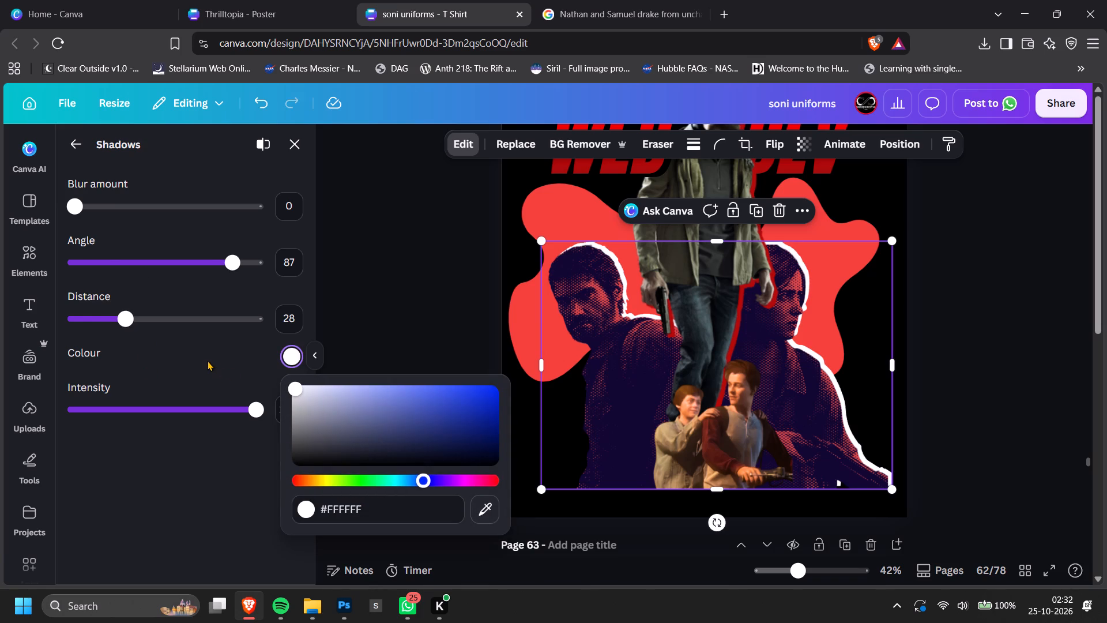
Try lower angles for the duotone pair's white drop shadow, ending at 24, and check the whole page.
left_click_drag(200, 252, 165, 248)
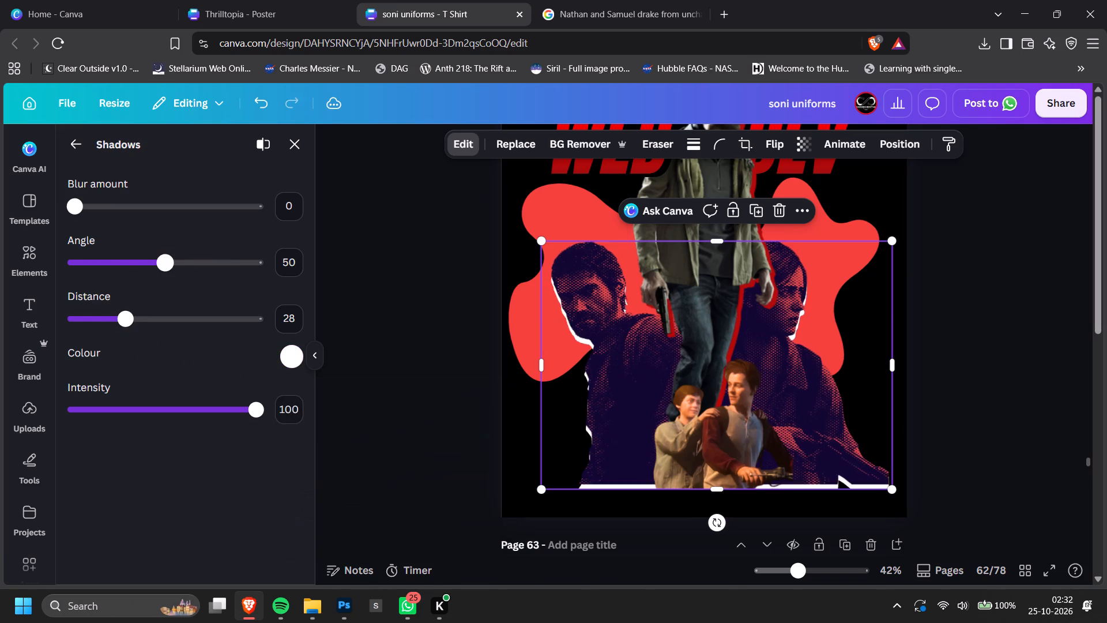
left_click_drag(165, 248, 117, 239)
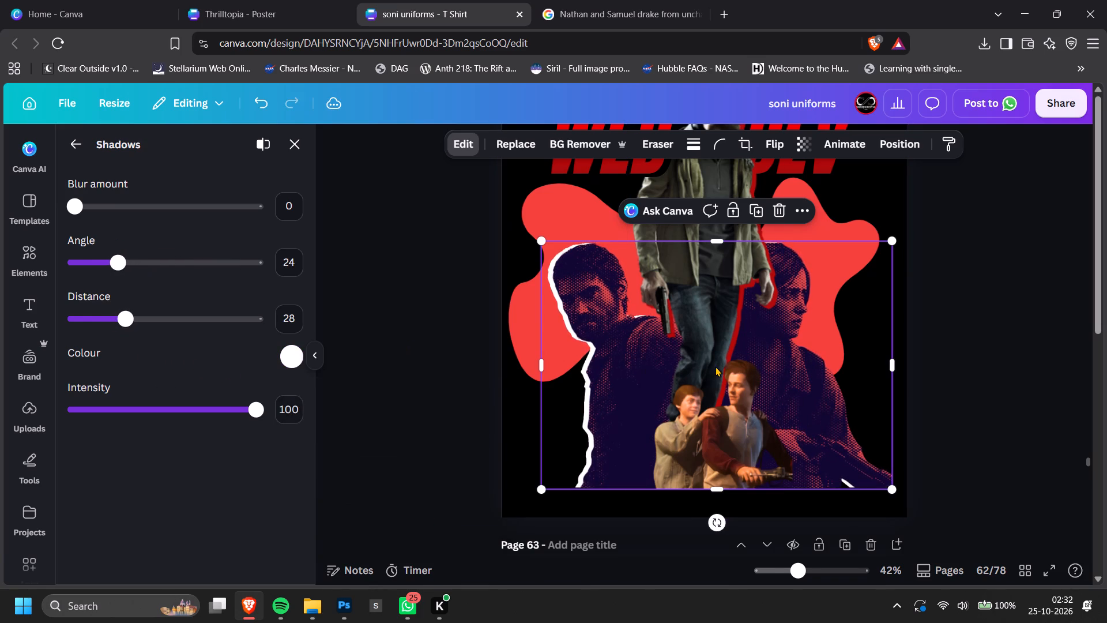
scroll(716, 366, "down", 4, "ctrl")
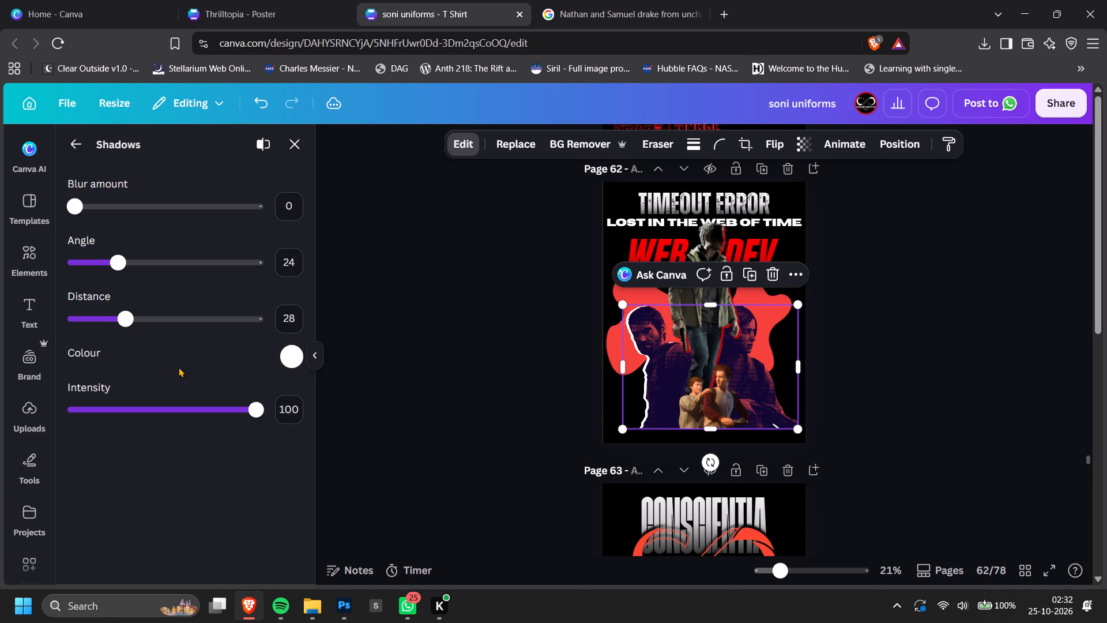
Replace the duotone pair's drop shadow with an outline all around the figures, in white, size 18 and intensity 100.
left_click(71, 152)
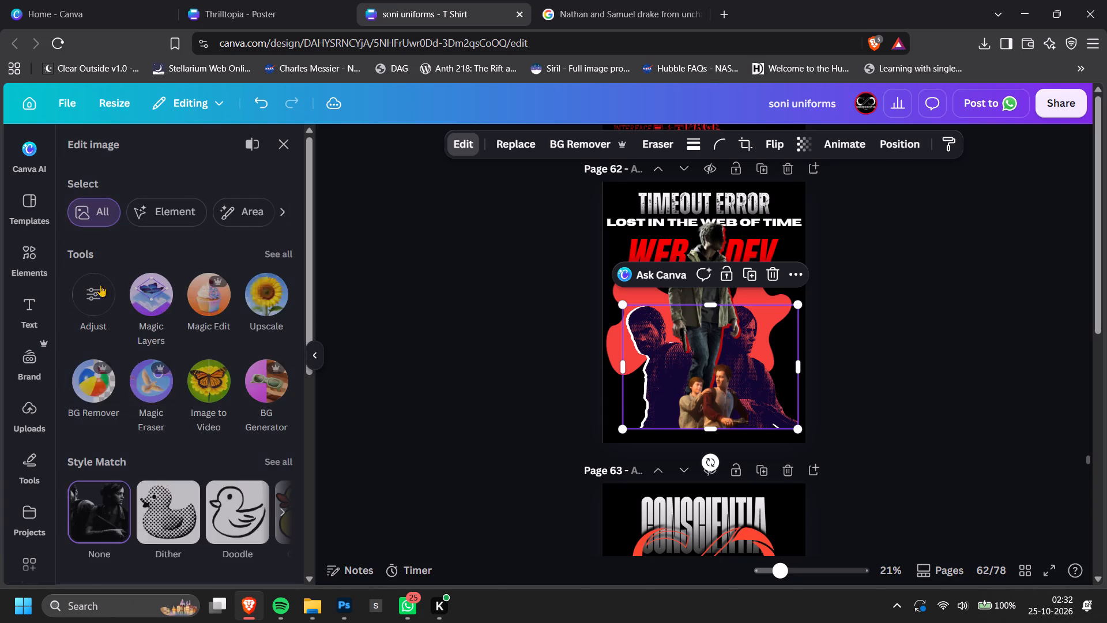
scroll(175, 492, "down", 4)
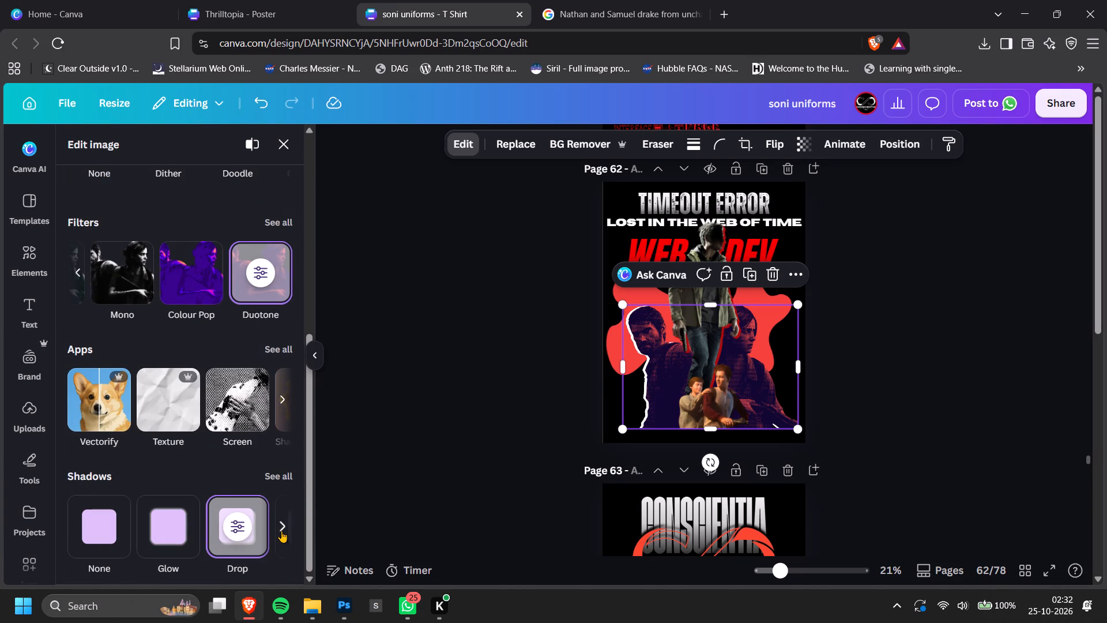
left_click(281, 531)
left_click(112, 536)
left_click(112, 535)
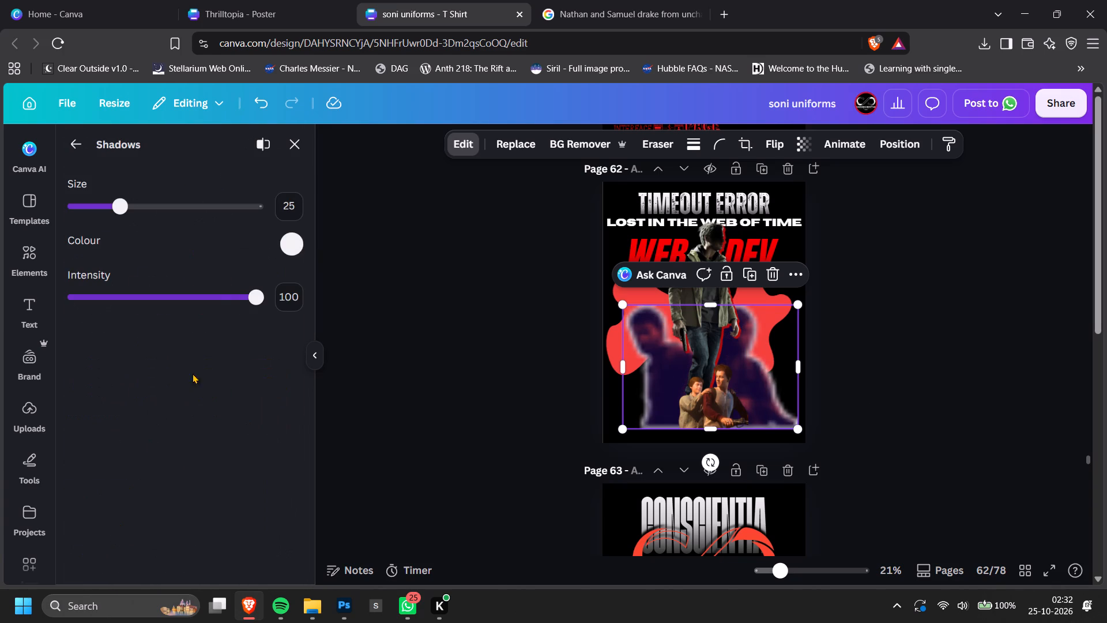
left_click_drag(121, 207, 101, 201)
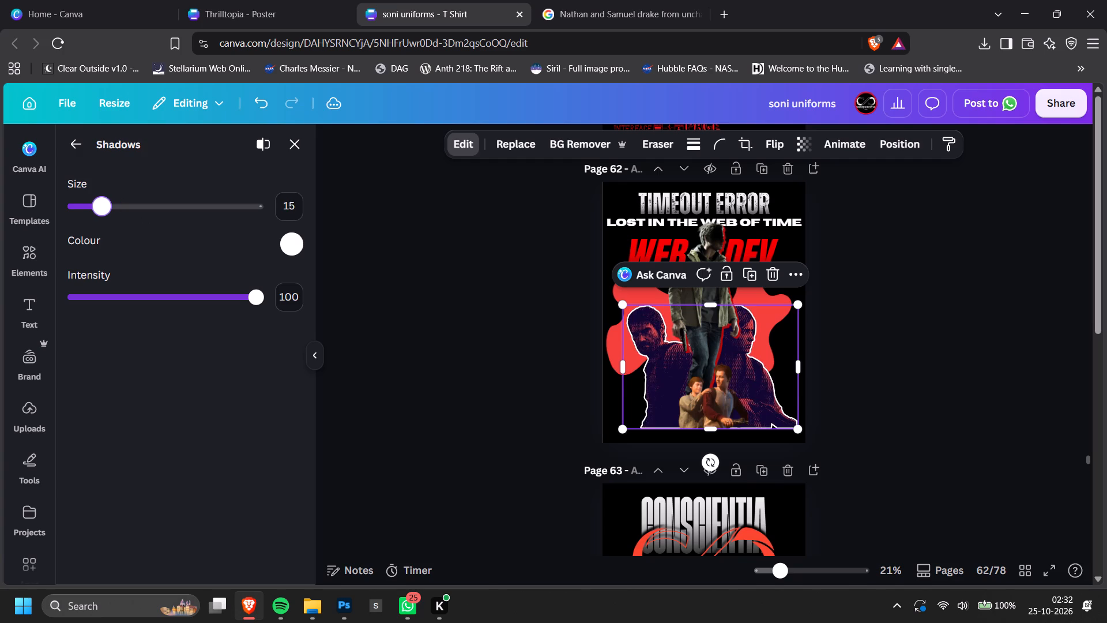
left_click_drag(101, 201, 100, 207)
scroll(688, 324, "up", 3, "ctrl")
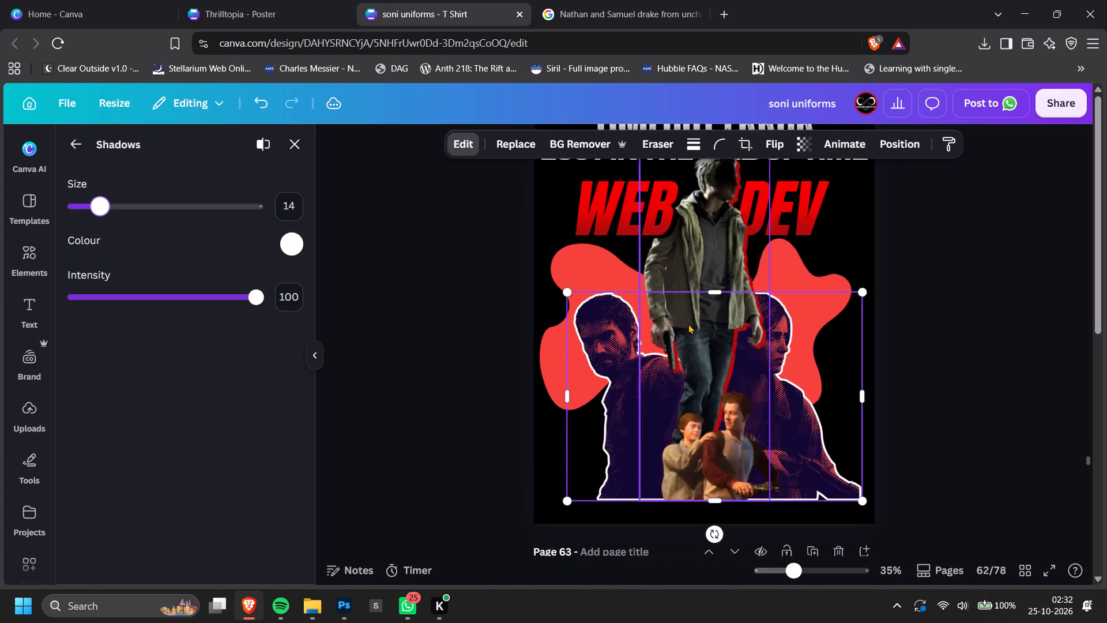
scroll(688, 324, "up", 2, "ctrl")
left_click(105, 209)
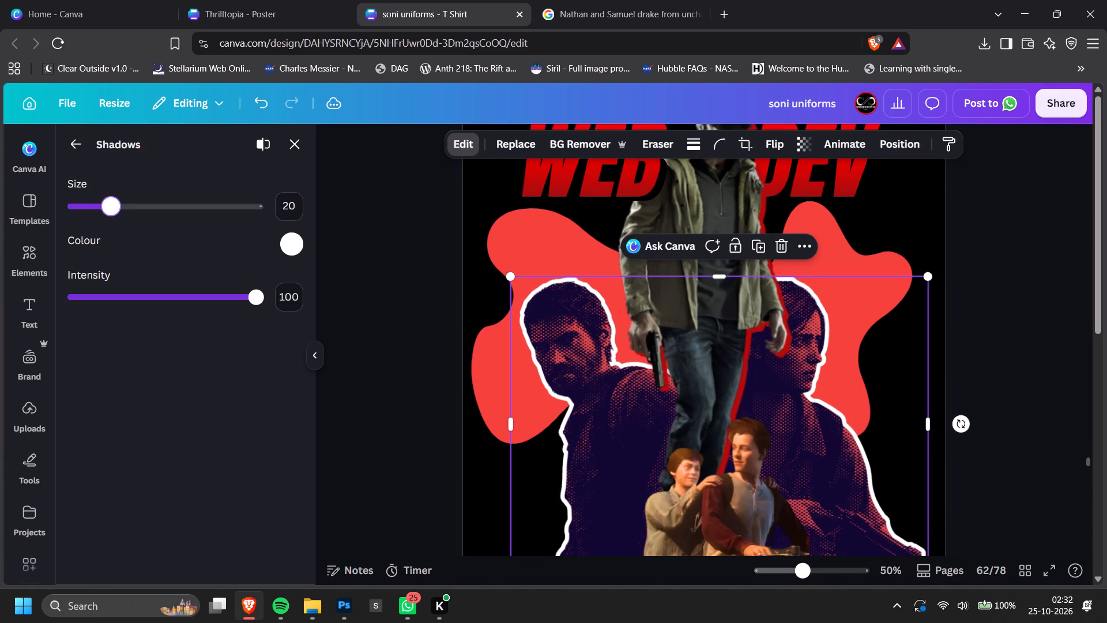
scroll(586, 316, "down", 1)
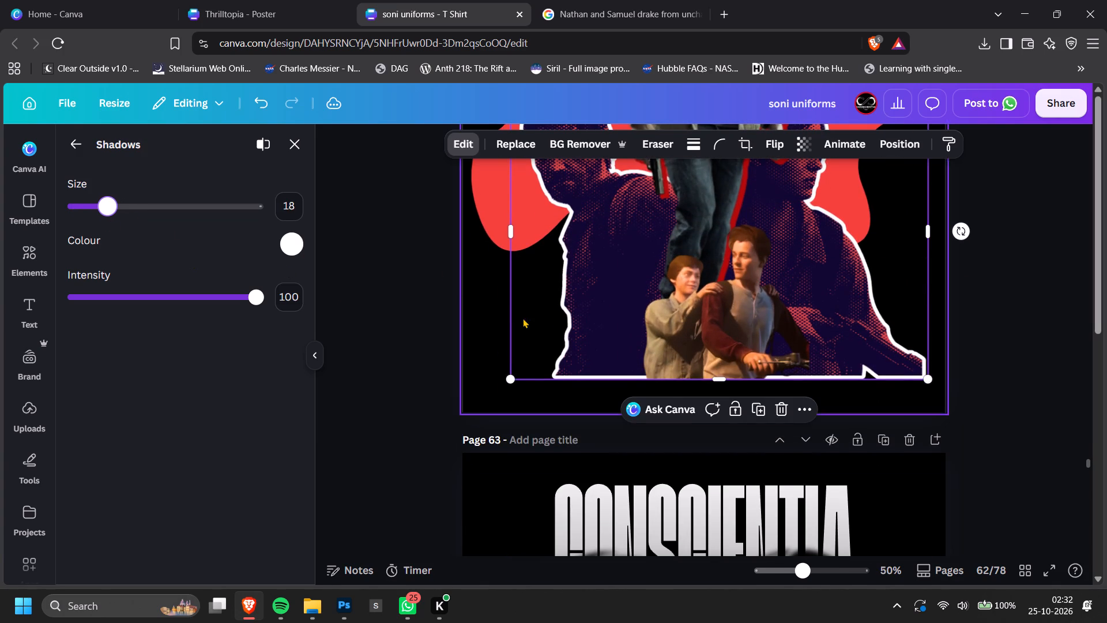
double_click(981, 302)
Nudge the cutout of the two boys up slightly so its base sits on the top edge of the bottom white outline.
scroll(981, 323, "up", 1)
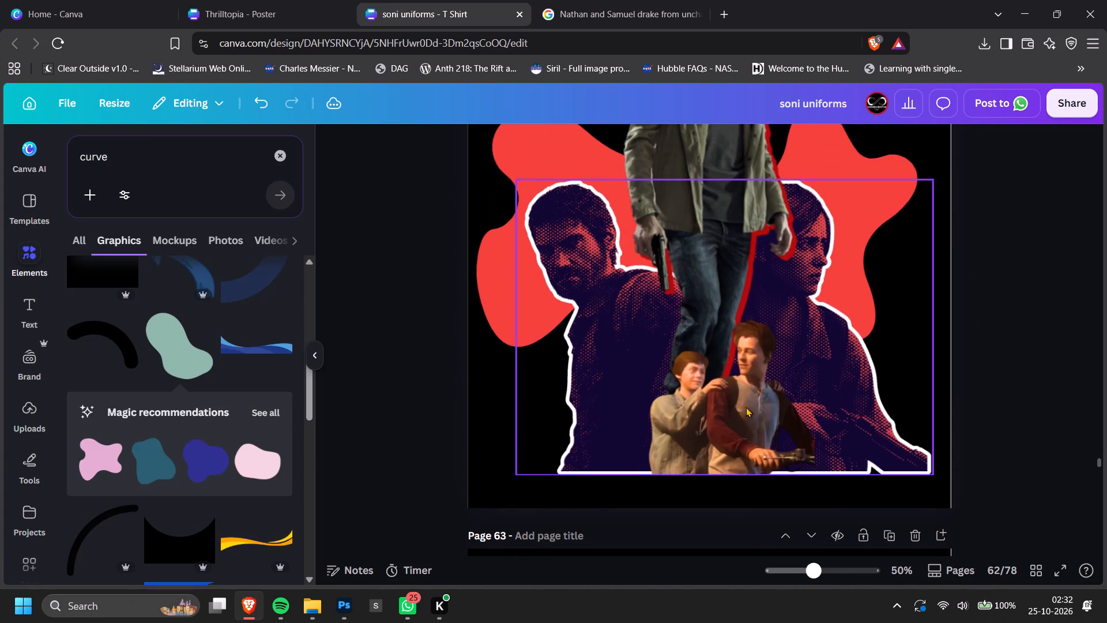
left_click(746, 410)
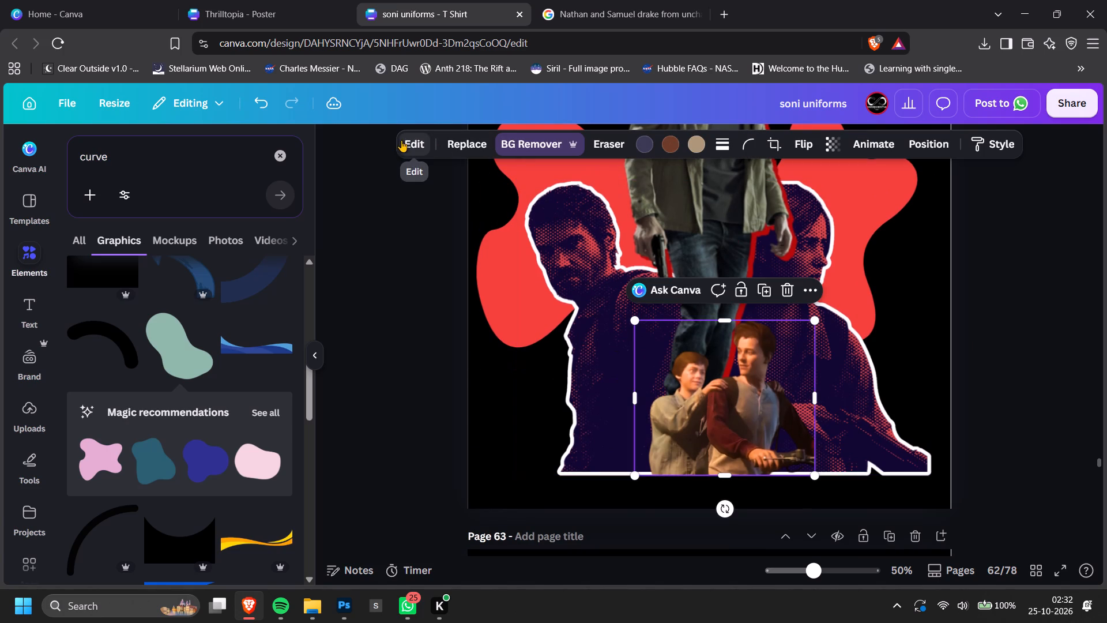
scroll(740, 385, "up", 3, "ctrl")
scroll(701, 475, "up", 3, "ctrl")
scroll(746, 460, "down", 1)
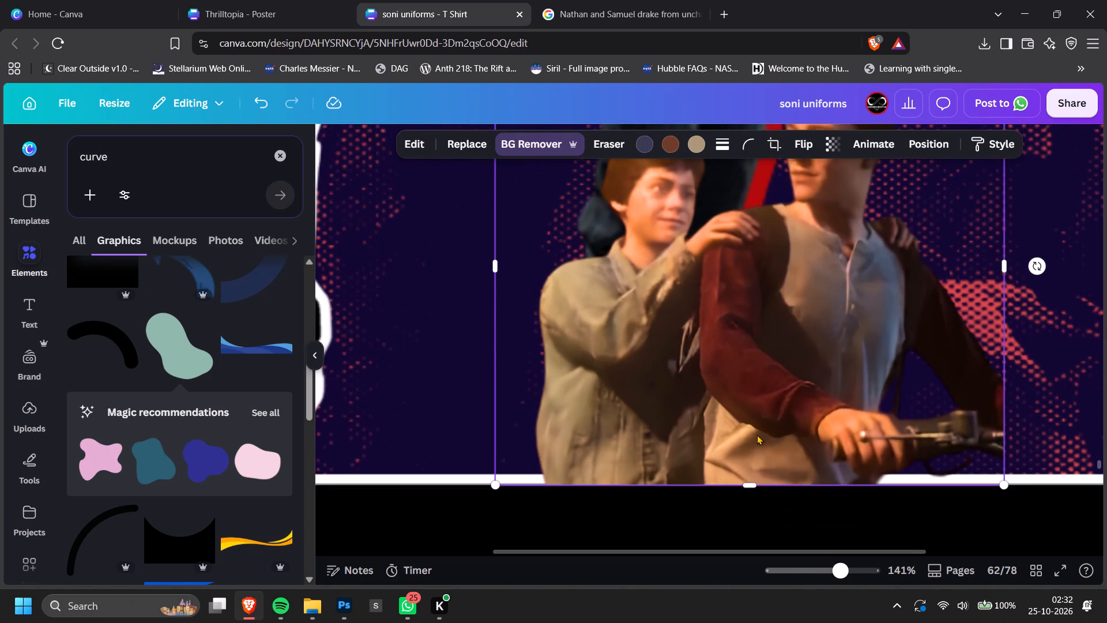
left_click_drag(757, 422, 758, 410)
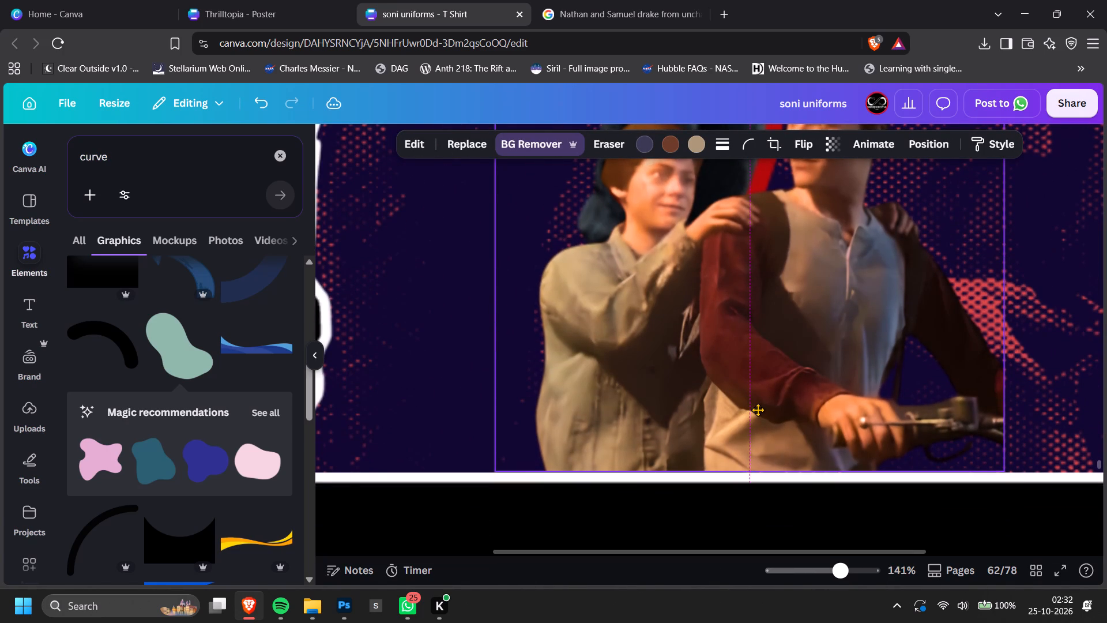
left_click_drag(758, 410, 757, 411)
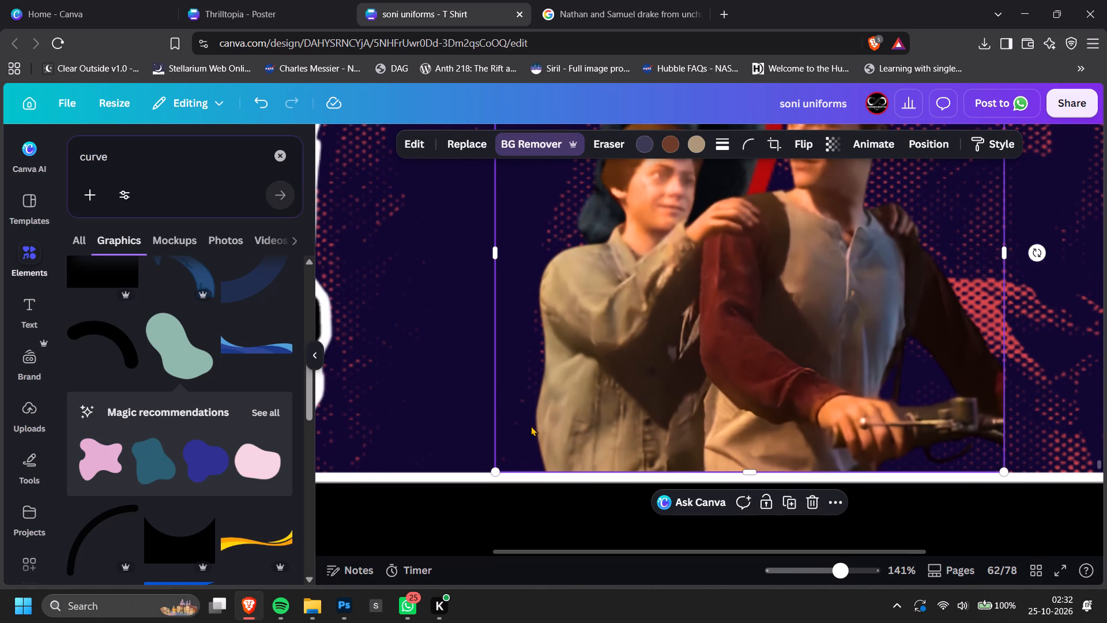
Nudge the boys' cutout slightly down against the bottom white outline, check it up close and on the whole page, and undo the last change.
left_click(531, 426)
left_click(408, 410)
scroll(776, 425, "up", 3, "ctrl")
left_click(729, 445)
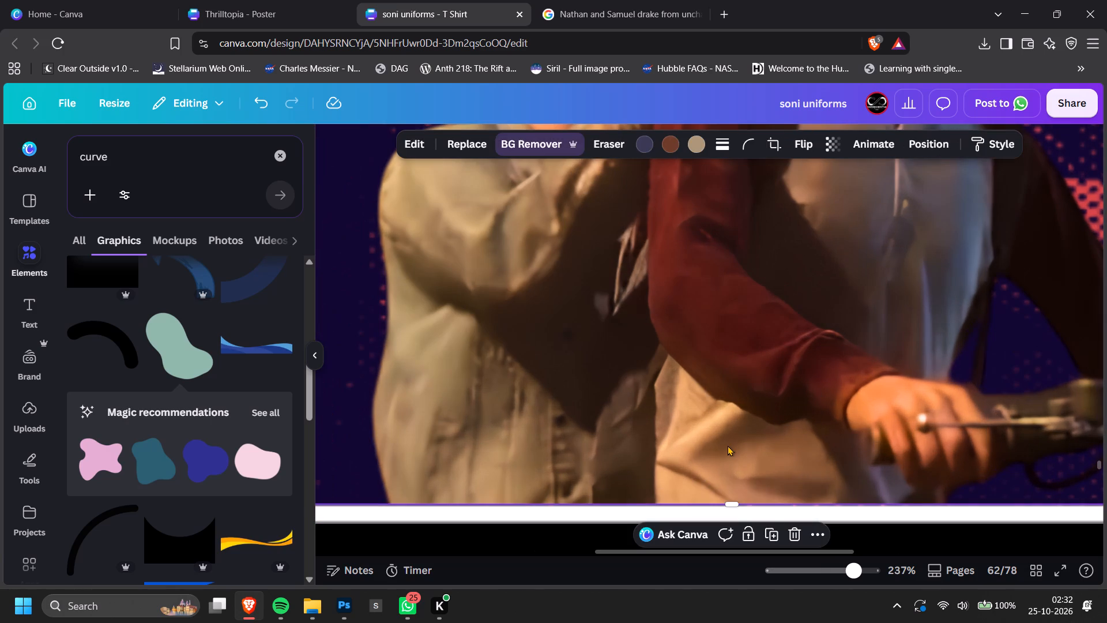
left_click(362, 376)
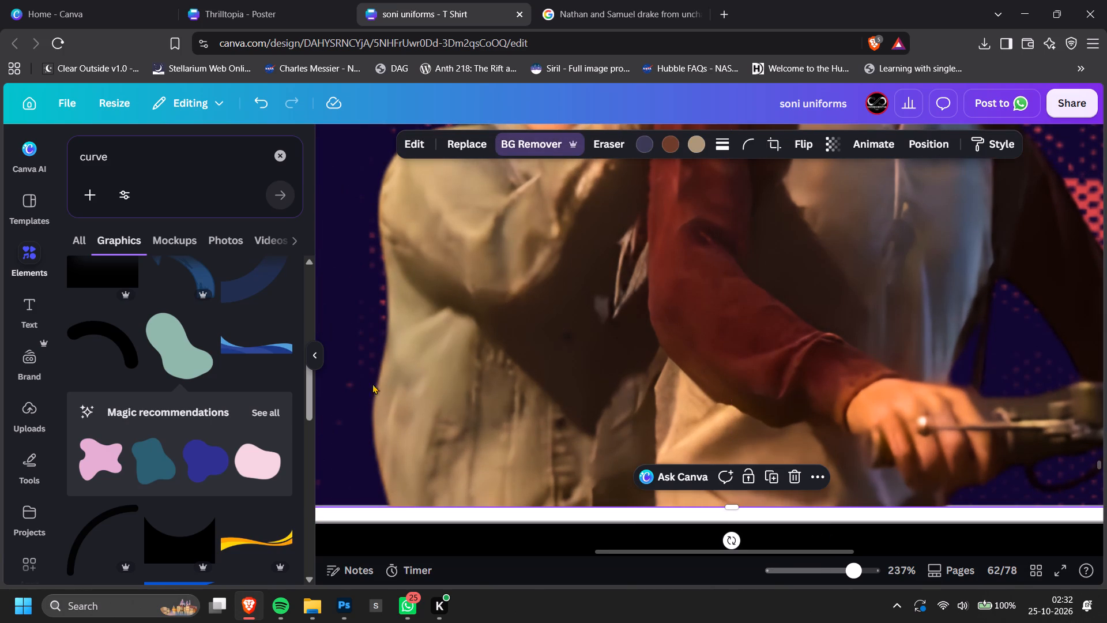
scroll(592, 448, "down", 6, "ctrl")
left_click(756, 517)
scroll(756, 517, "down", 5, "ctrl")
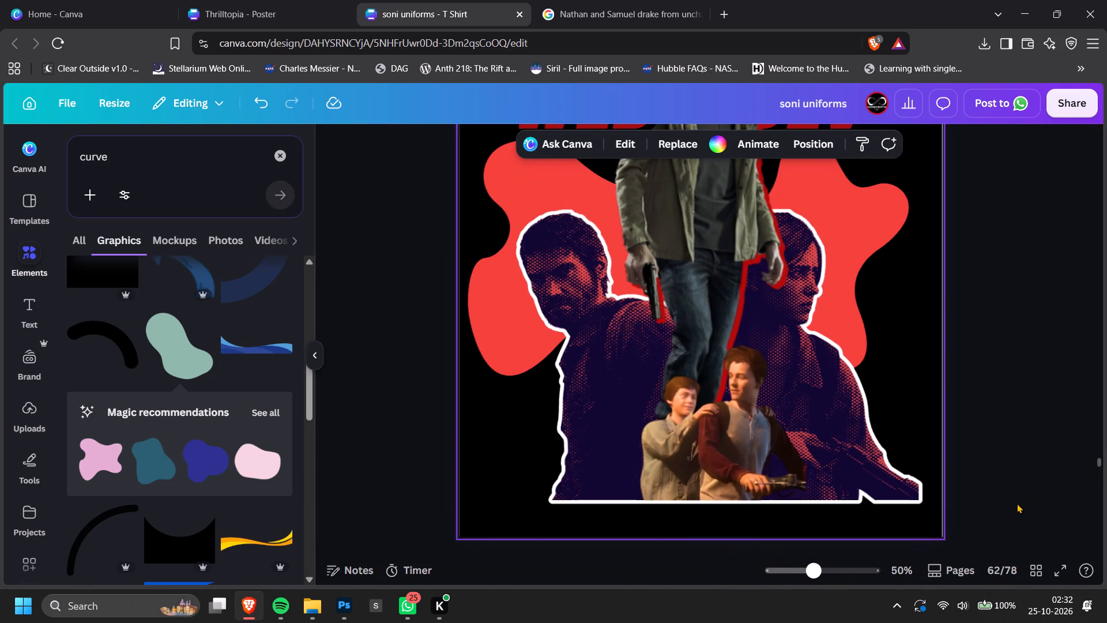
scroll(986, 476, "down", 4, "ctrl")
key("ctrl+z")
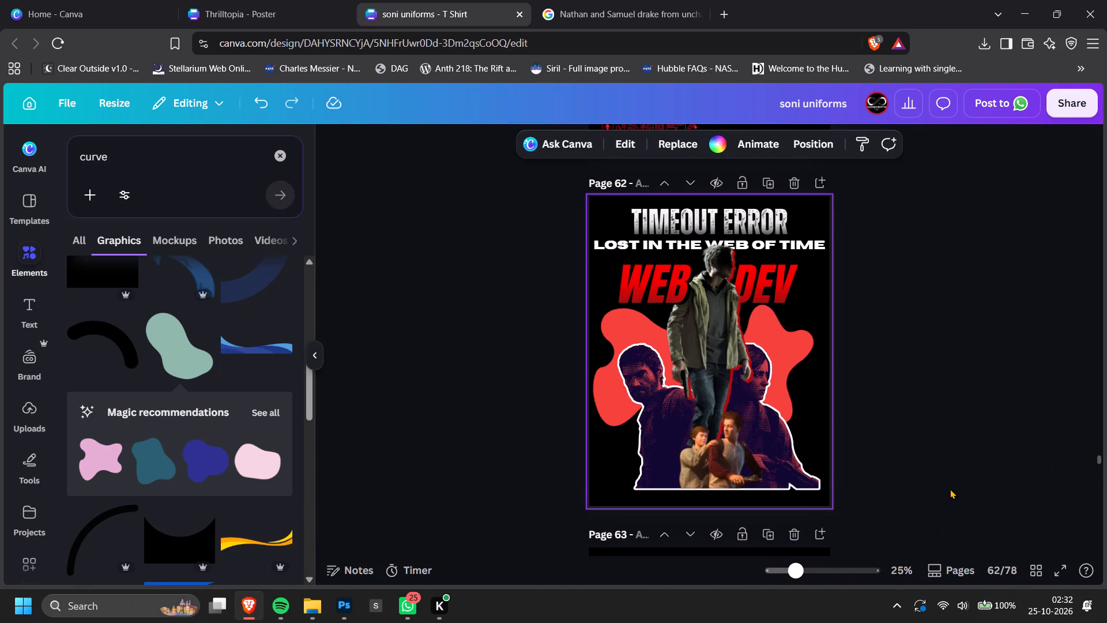
Extend the boys' cutout crop downward to reveal the waist, and shift the cutout up toward the bottom white outline.
scroll(823, 472, "up", 5, "ctrl")
scroll(629, 455, "up", 2, "ctrl")
left_click(629, 455)
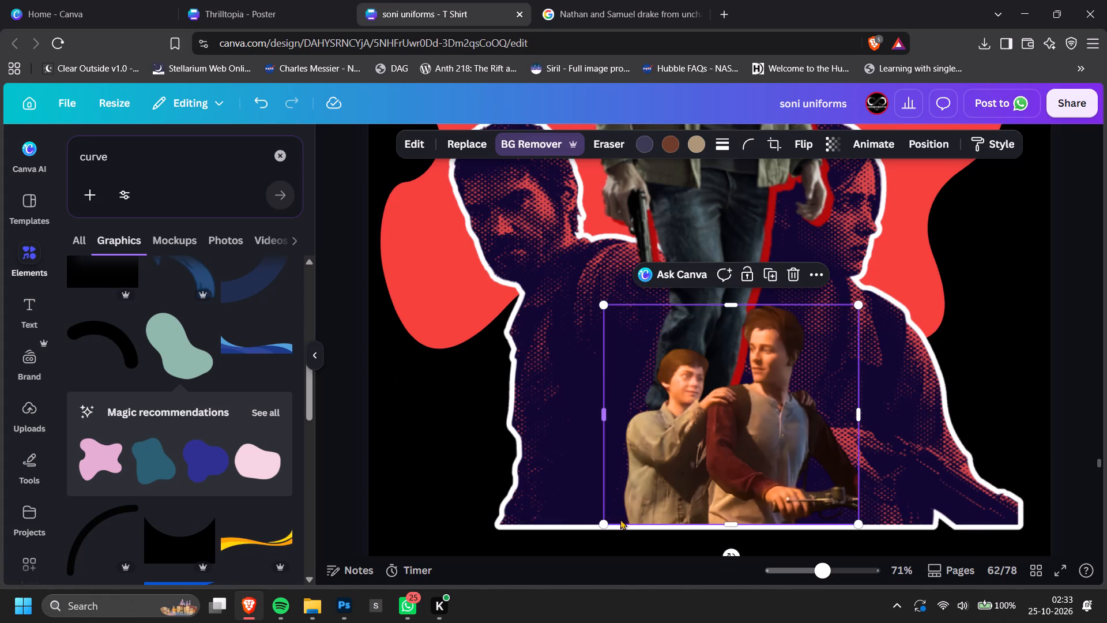
left_click_drag(727, 525, 729, 565)
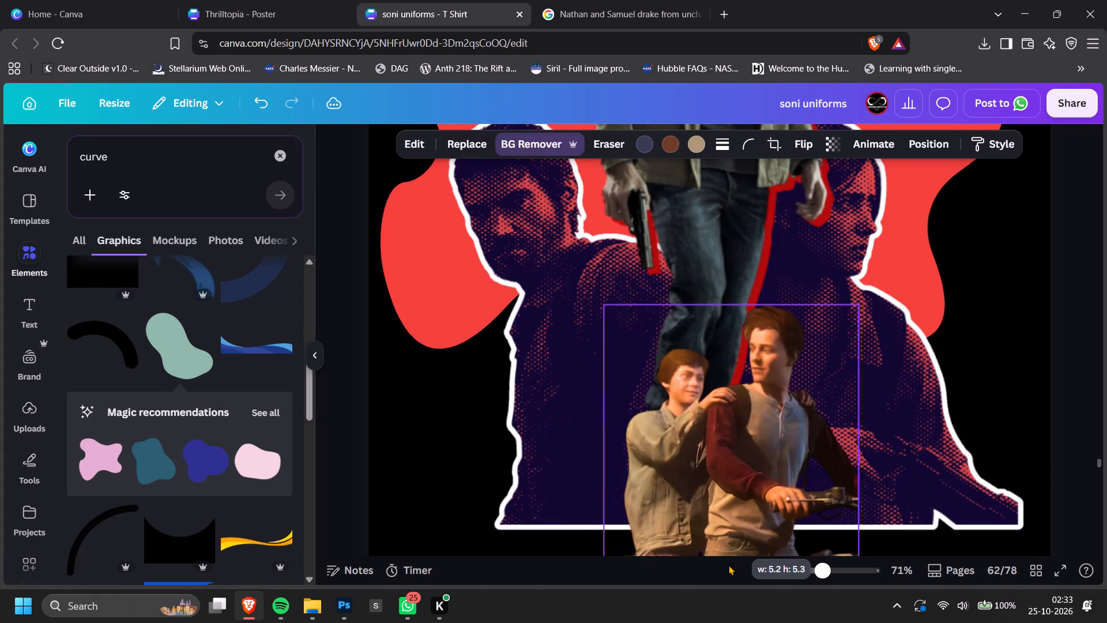
left_click_drag(729, 565, 726, 568)
scroll(730, 496, "down", 1)
left_click_drag(795, 441, 791, 416)
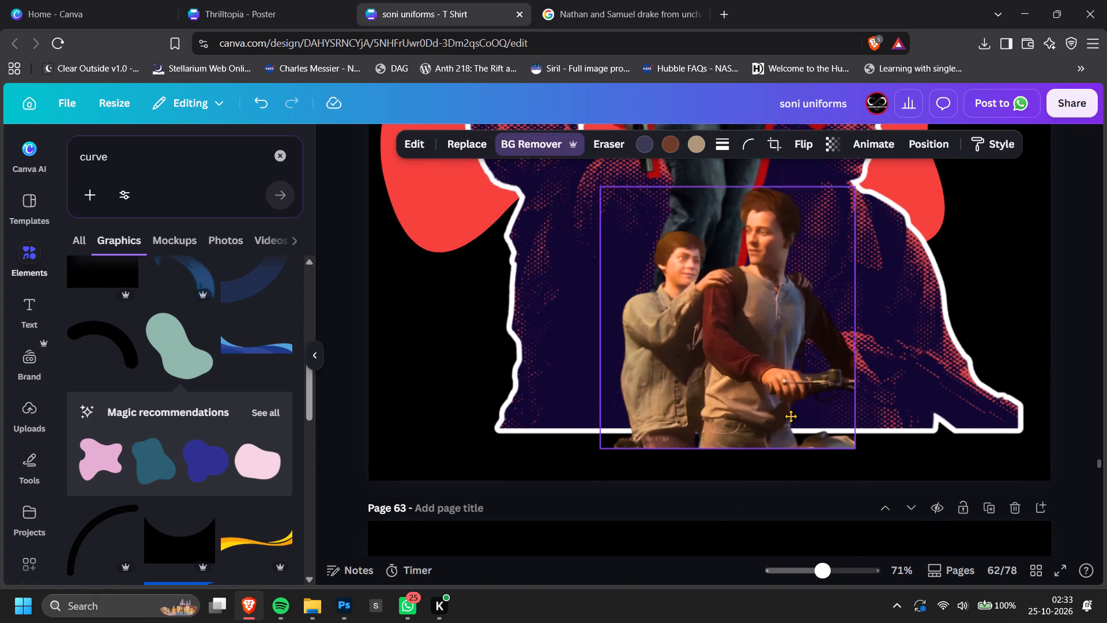
left_click_drag(791, 416, 796, 413)
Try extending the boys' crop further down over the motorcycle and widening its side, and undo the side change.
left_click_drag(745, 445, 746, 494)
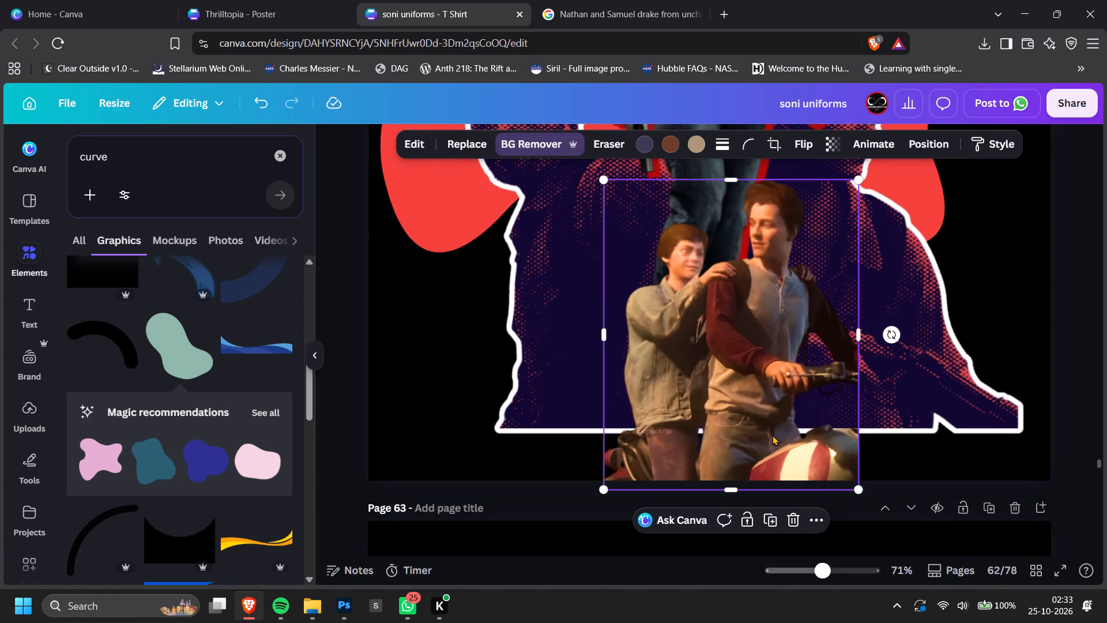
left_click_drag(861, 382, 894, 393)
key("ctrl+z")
Crop the boys' cutout back up to the waist and lower it so its base covers the bottom white outline, checking the whole page.
left_click_drag(782, 488, 777, 421)
left_click_drag(777, 406, 779, 415)
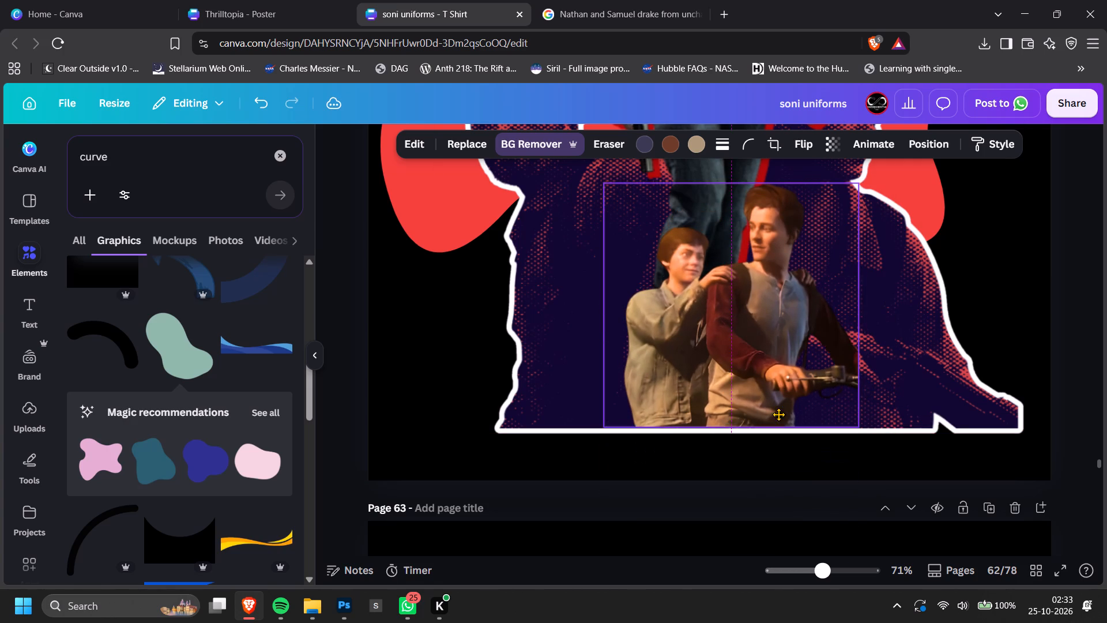
left_click_drag(779, 415, 780, 420)
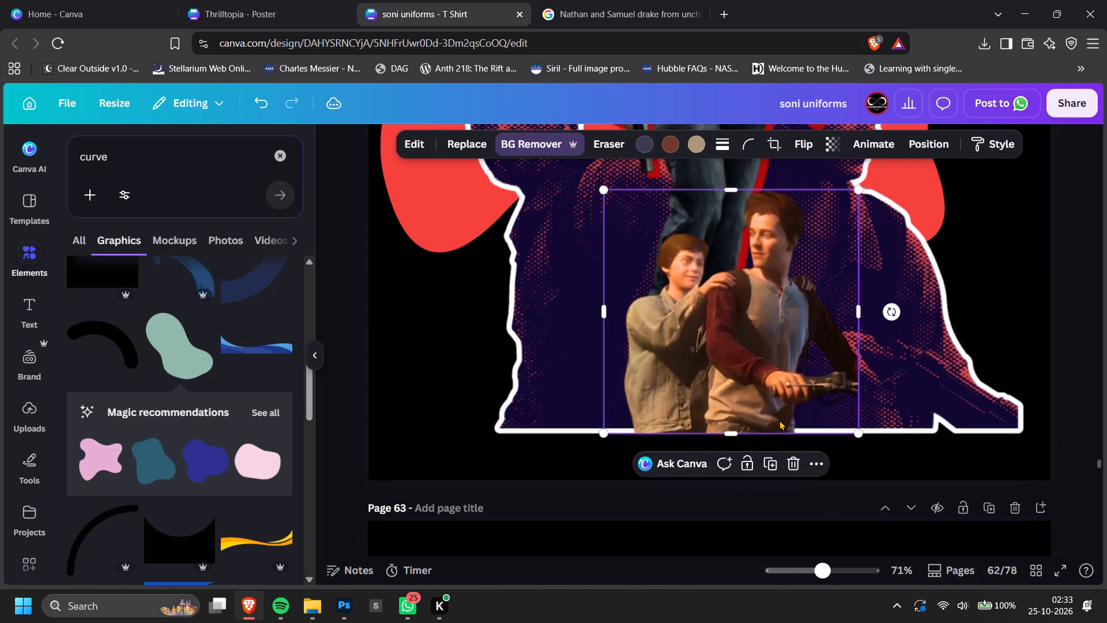
left_click(1026, 388)
left_click(1064, 390)
scroll(1064, 390, "down", 4, "ctrl")
scroll(952, 459, "up", 1)
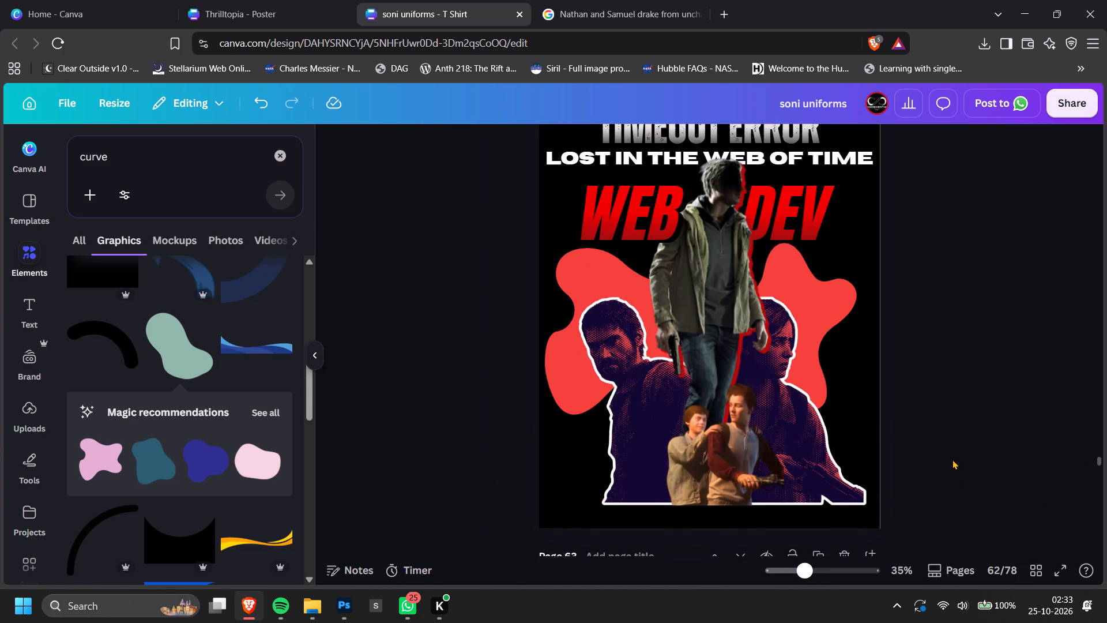
scroll(952, 459, "down", 2, "ctrl")
scroll(879, 476, "up", 2, "ctrl")
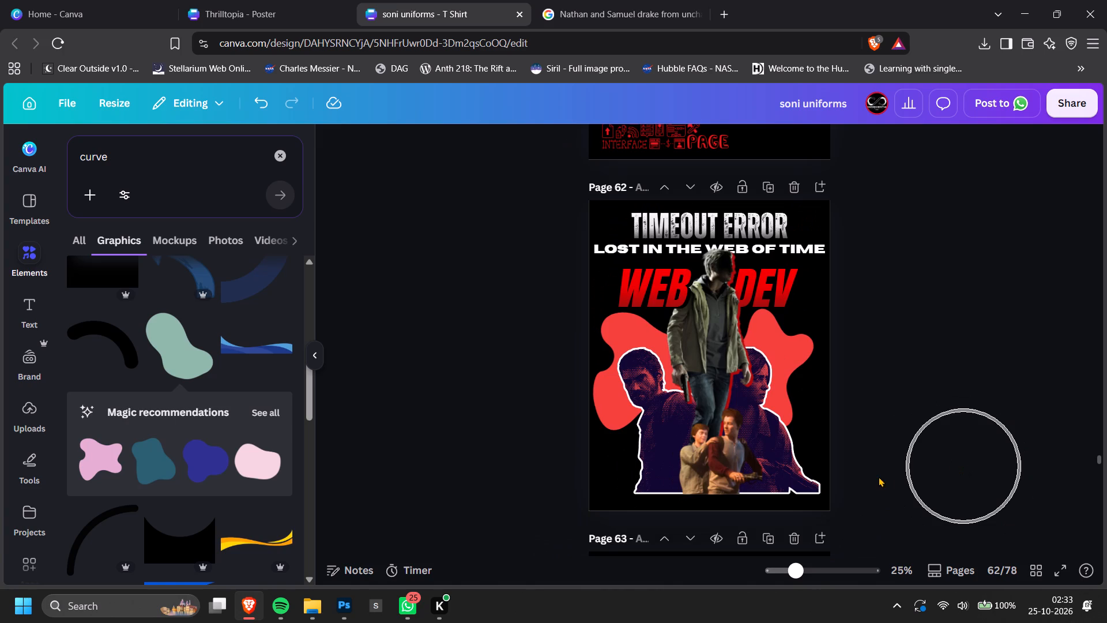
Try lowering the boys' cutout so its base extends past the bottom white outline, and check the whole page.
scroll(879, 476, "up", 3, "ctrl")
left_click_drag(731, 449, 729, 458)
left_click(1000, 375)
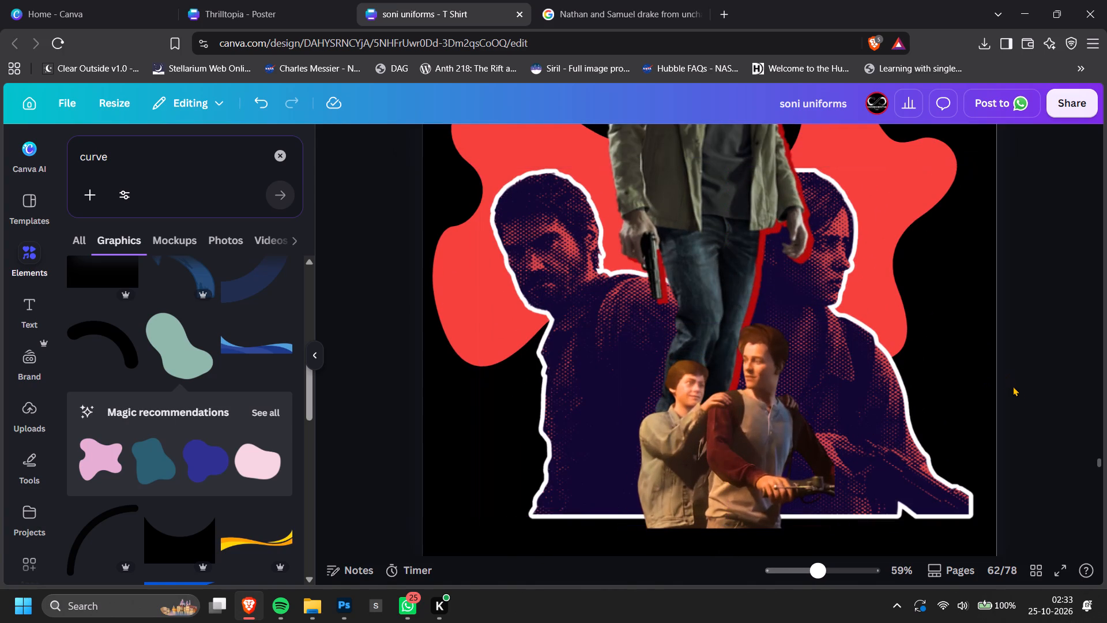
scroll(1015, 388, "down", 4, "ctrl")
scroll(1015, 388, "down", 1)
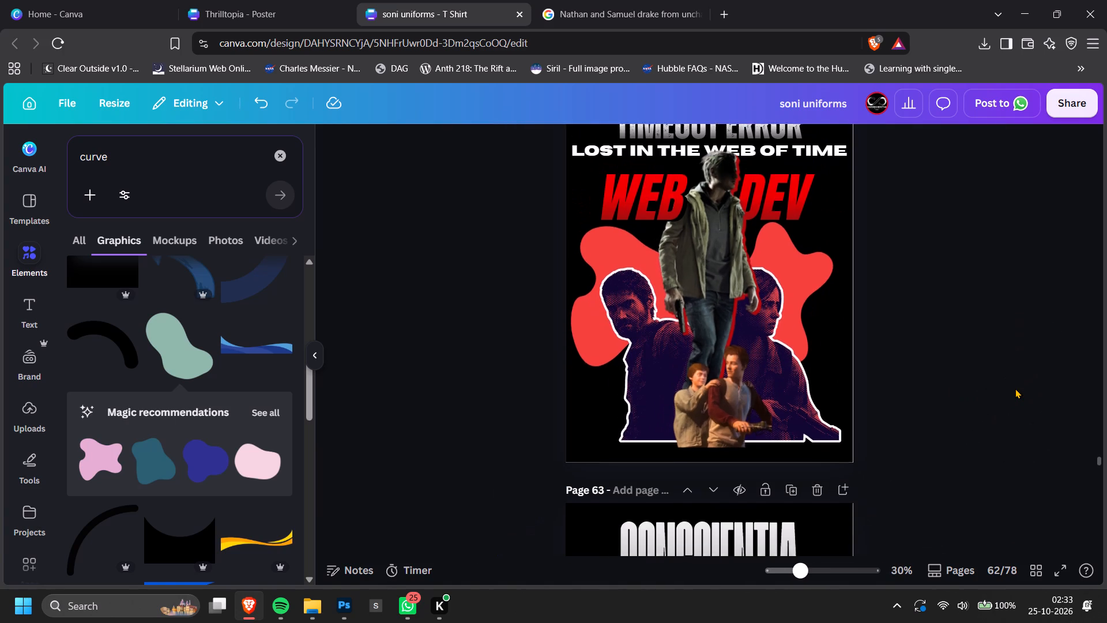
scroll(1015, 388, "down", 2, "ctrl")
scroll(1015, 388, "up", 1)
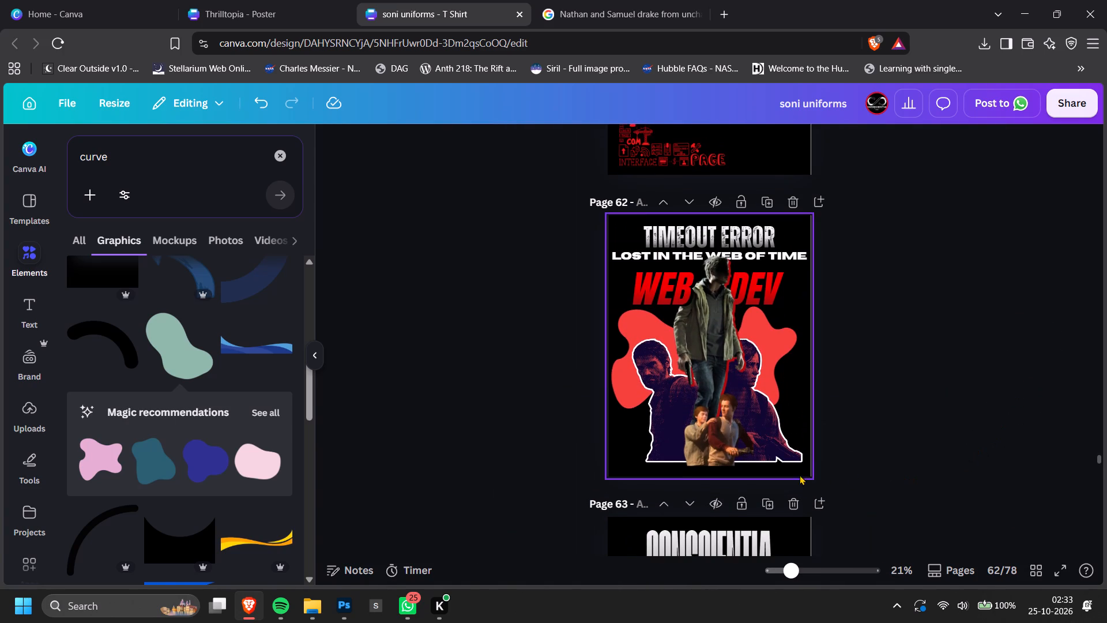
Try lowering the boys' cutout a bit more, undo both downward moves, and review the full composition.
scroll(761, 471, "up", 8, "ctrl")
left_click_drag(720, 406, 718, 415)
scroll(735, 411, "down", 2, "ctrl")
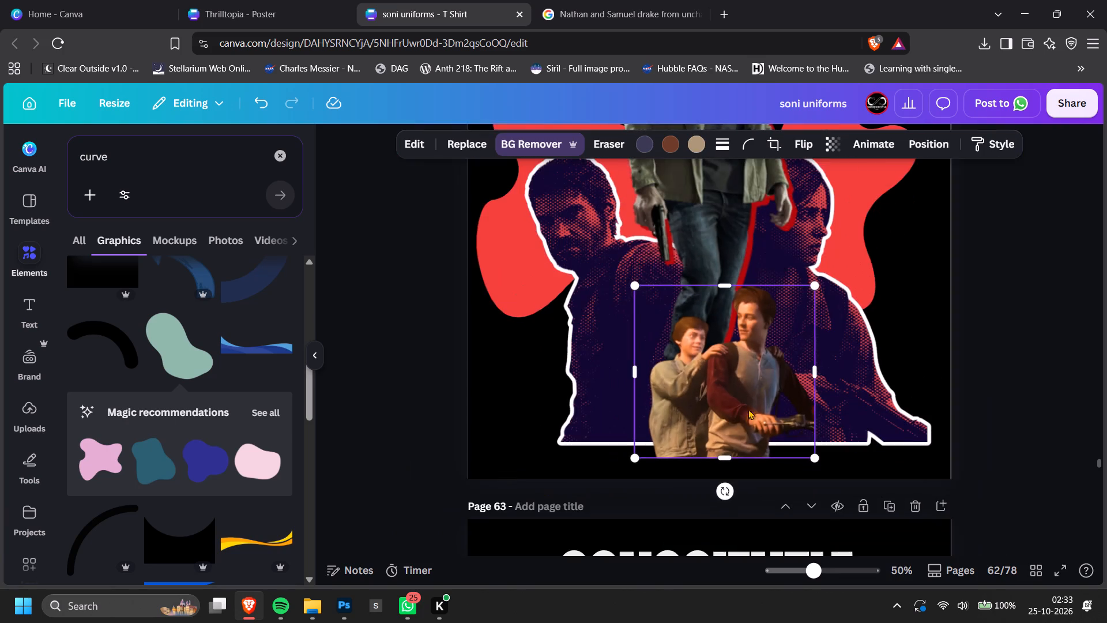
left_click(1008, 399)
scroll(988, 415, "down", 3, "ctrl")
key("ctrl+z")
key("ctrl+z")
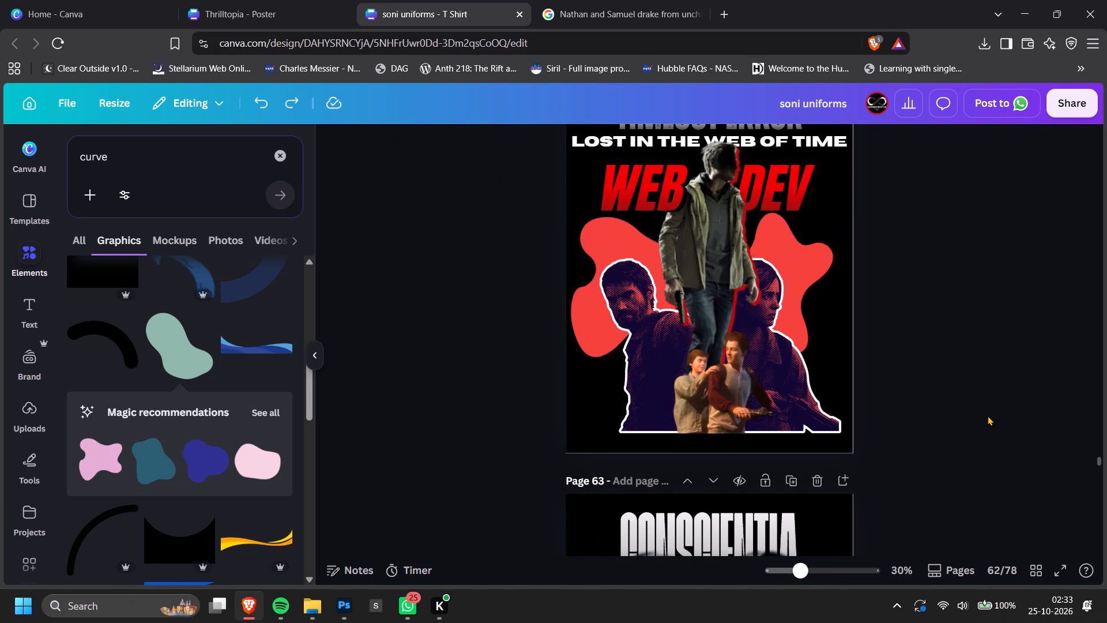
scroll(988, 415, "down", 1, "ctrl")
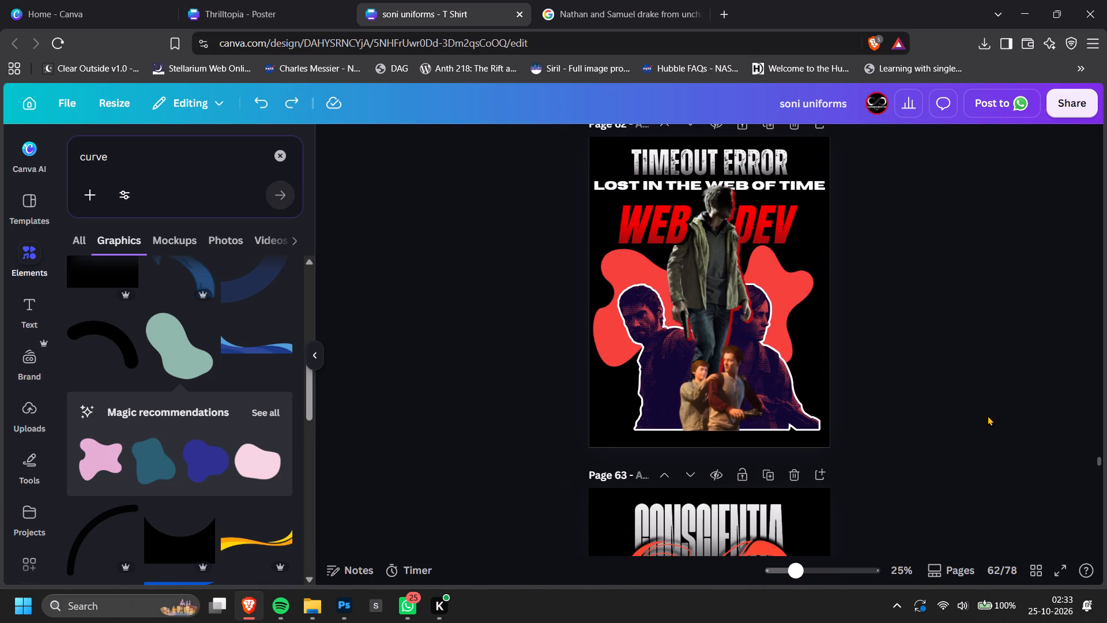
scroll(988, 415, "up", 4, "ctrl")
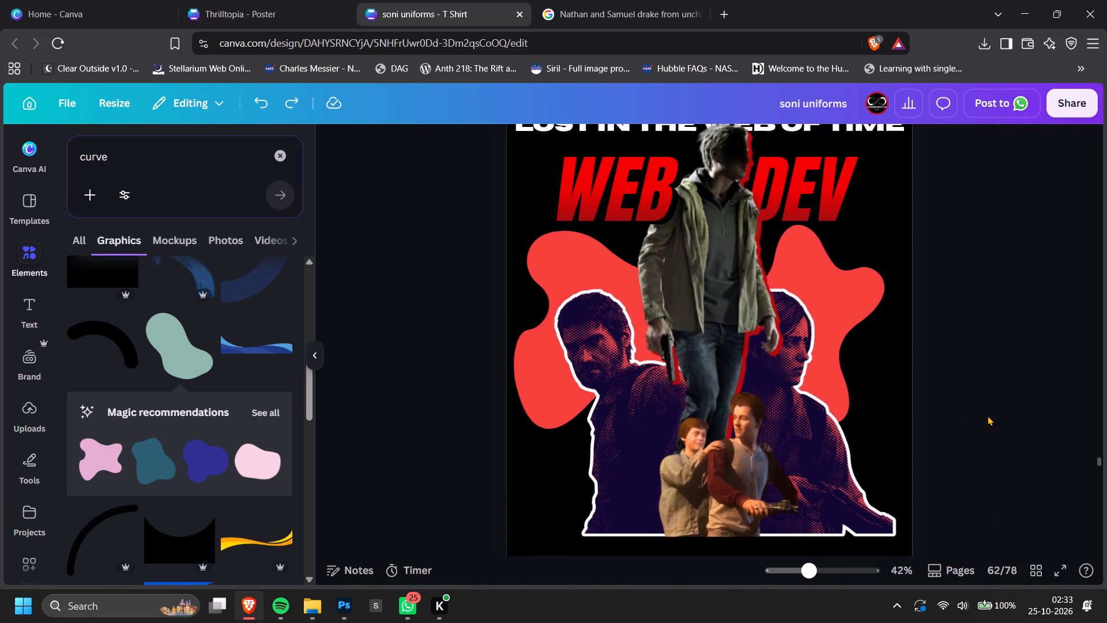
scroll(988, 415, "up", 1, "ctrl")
Switch to the Google Images results and replace the query with a search for "uncharteed".
left_click(646, 0)
scroll(392, 202, "up", 2)
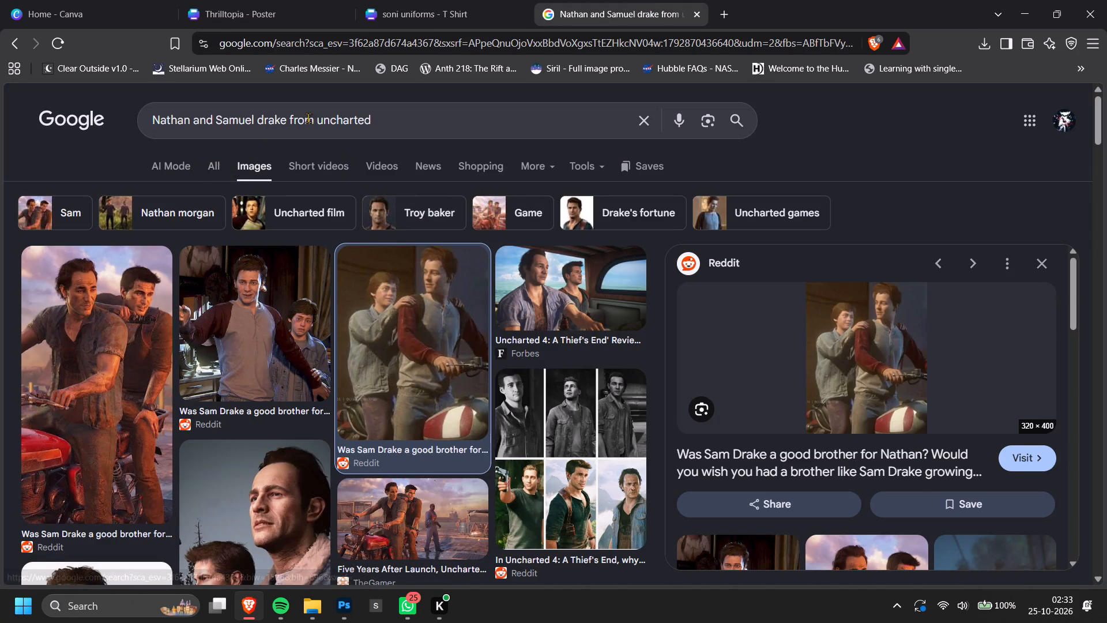
left_click(387, 121)
key("ctrl+a")
type("uncharteer]")
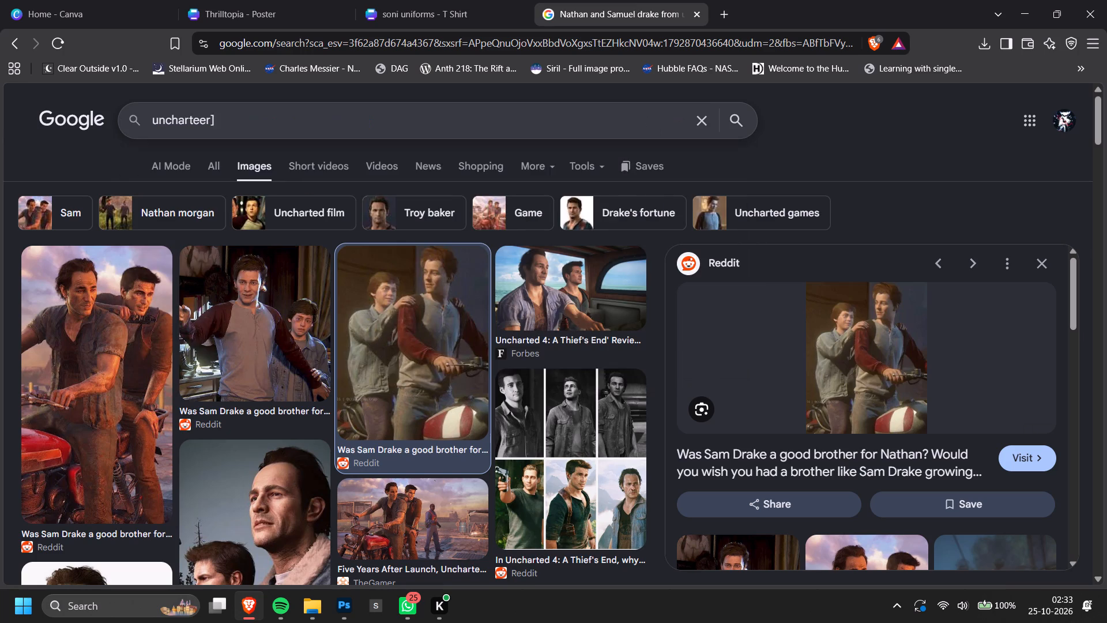
key("BackSpace")
key("d")
key("BackSpace")
key("BackSpace")
key("BackSpace")
type("ed")
key("Return")
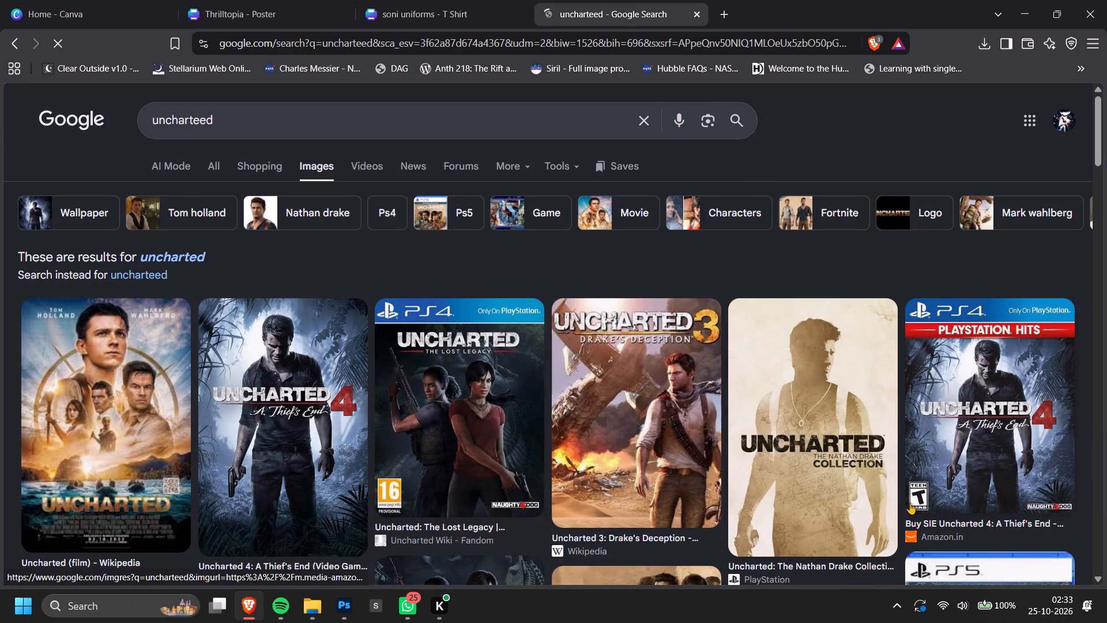
Search Google Images for "uncharterede game icon".
double_click(262, 120)
type("uncharterede game")
key("space")
type("icon")
key("Return")
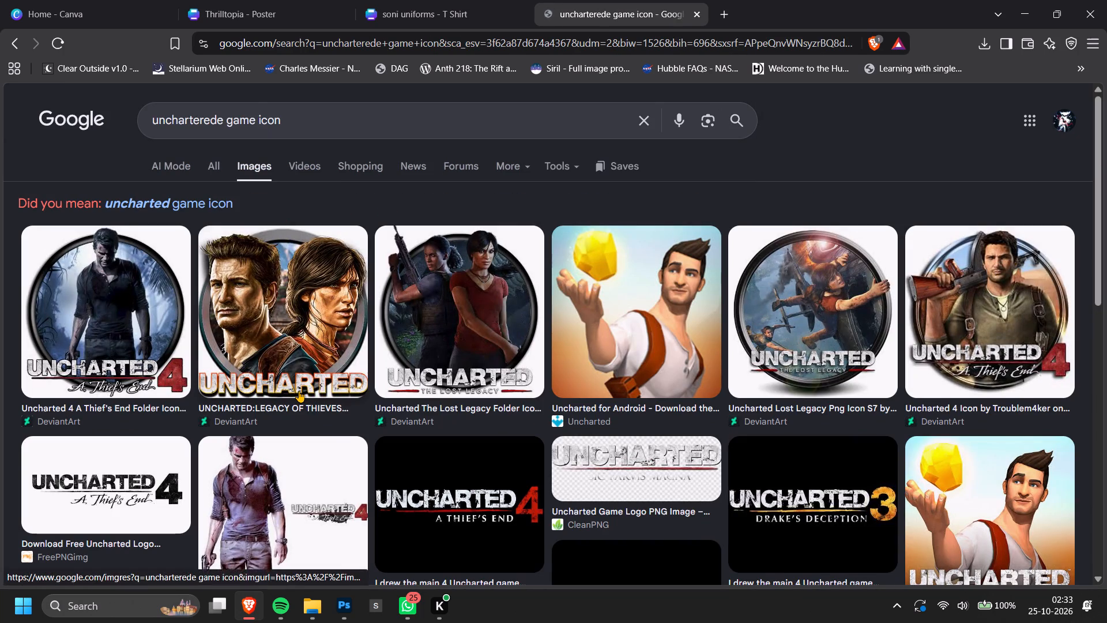
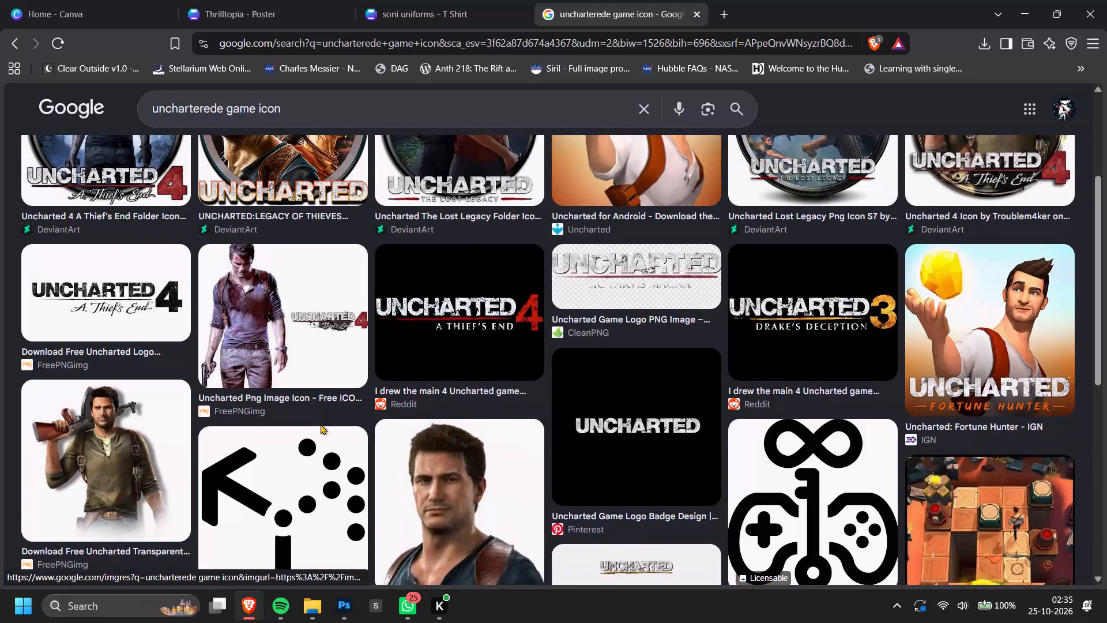
Close the Google Images icon search and return to the soni uniforms T-shirt design.
scroll(321, 424, "up", 5)
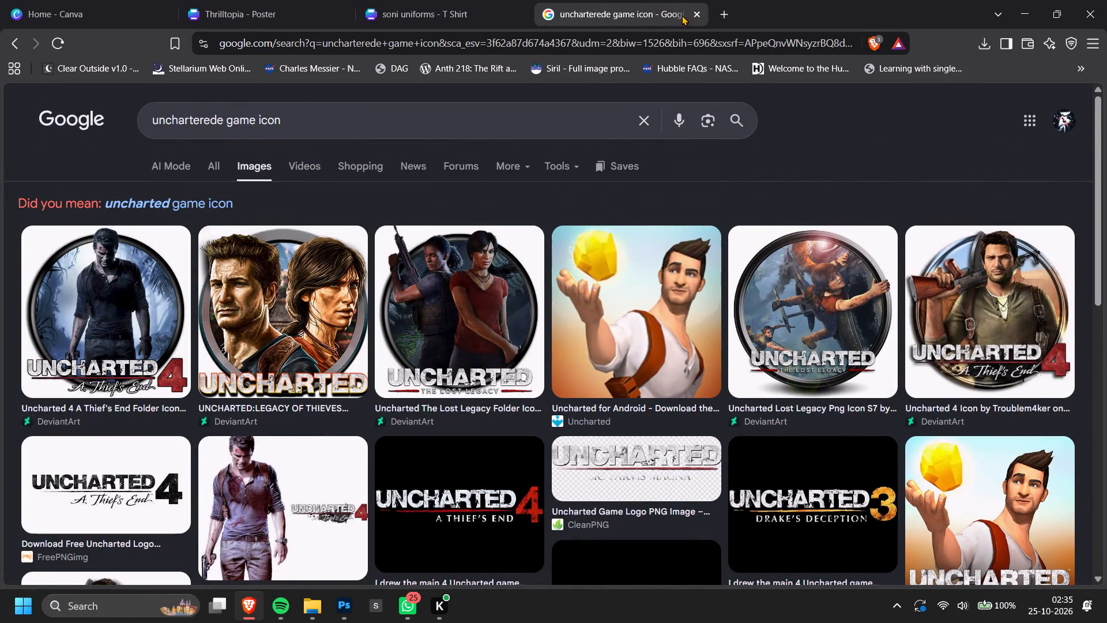
left_click(696, 10)
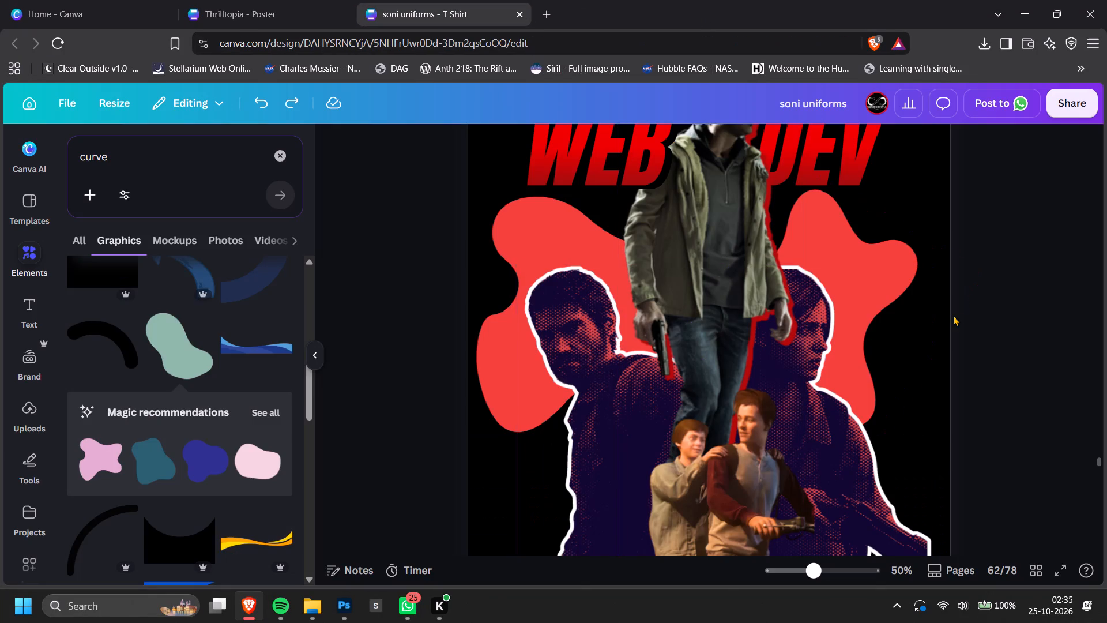
Resize the "LOST IN THE WEB OF TIME" tagline on page 62 to font size 46.2 and reposition it beneath the TIMEOUT ERROR title.
scroll(974, 346, "down", 1)
scroll(975, 345, "down", 3, "ctrl")
scroll(975, 345, "up", 1)
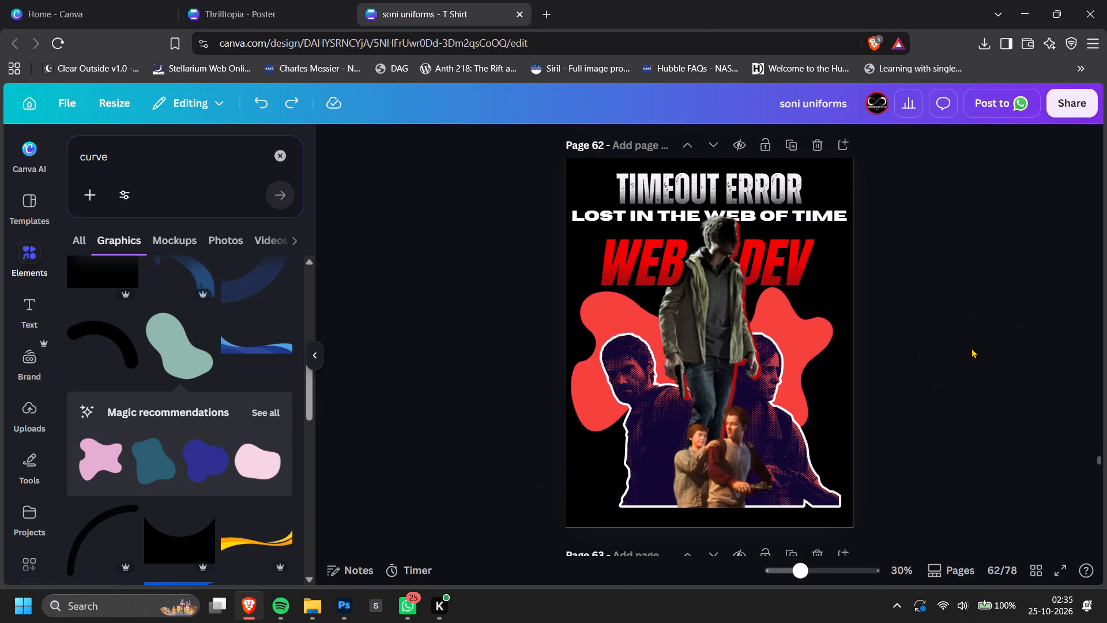
left_click(972, 348)
scroll(972, 348, "down", 2, "ctrl")
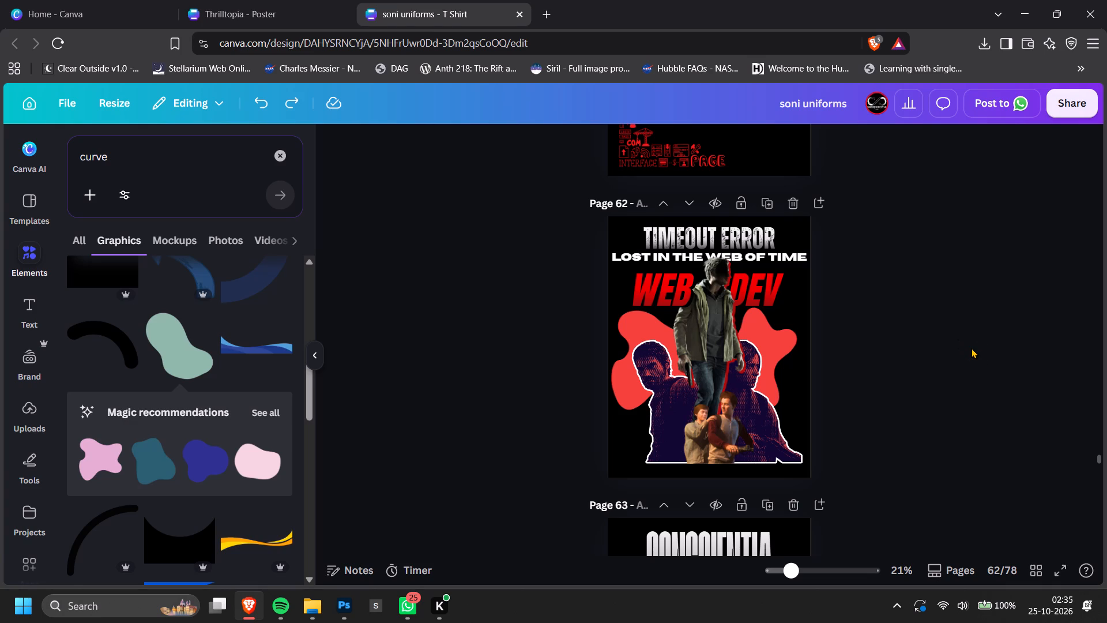
scroll(883, 229, "up", 3, "ctrl")
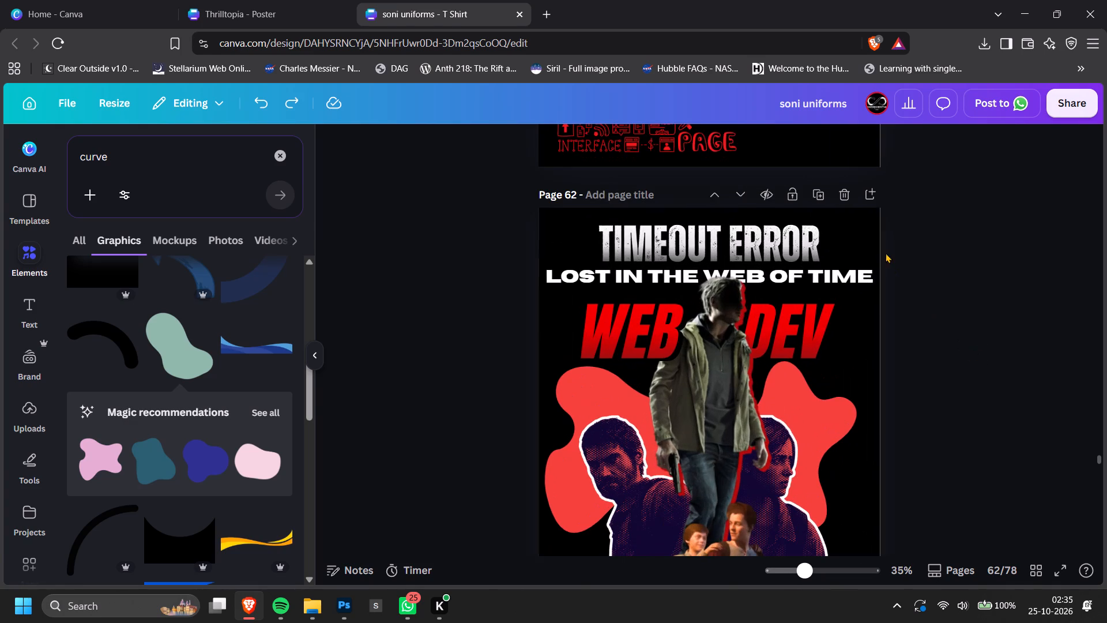
left_click(861, 287)
left_click_drag(883, 290, 840, 276)
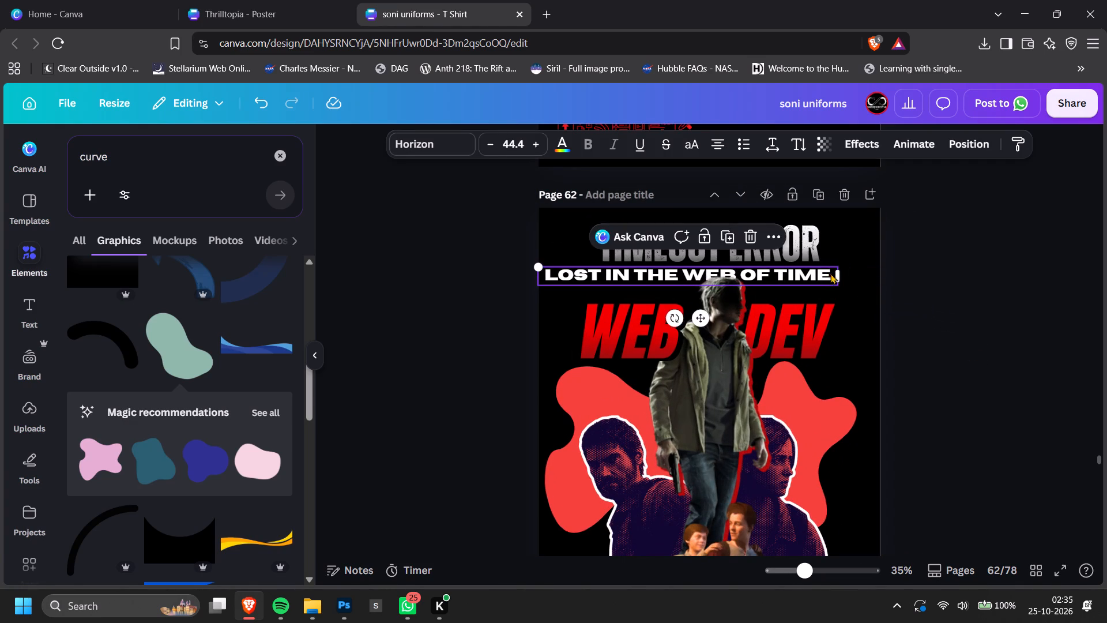
left_click_drag(814, 271, 834, 268)
left_click(980, 249)
scroll(934, 293, "up", 4, "ctrl")
left_click(912, 268)
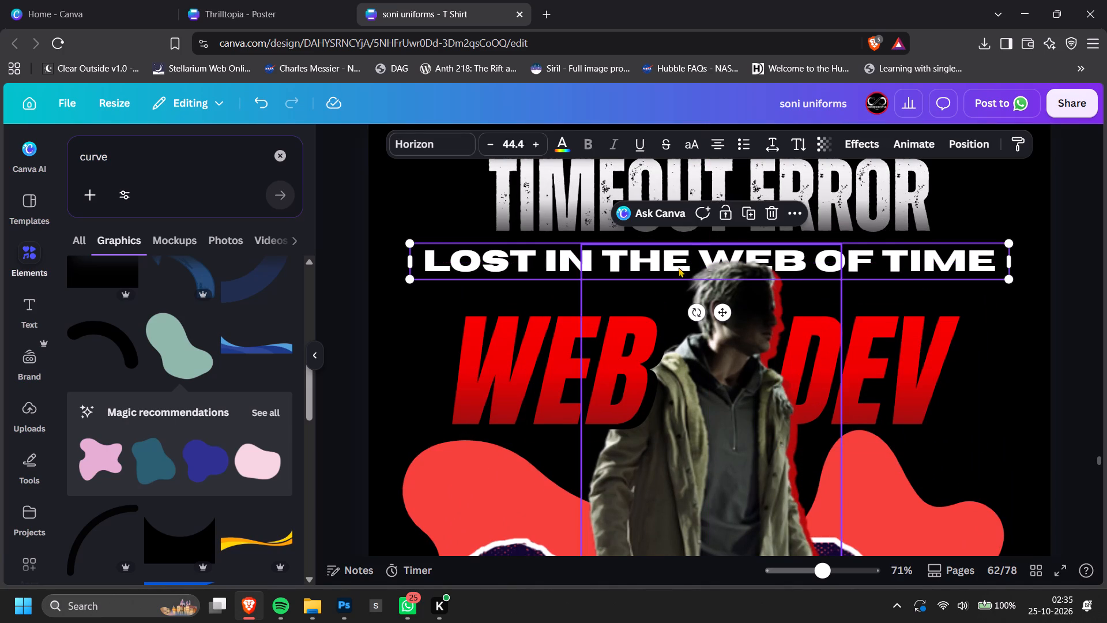
left_click_drag(409, 241, 386, 234)
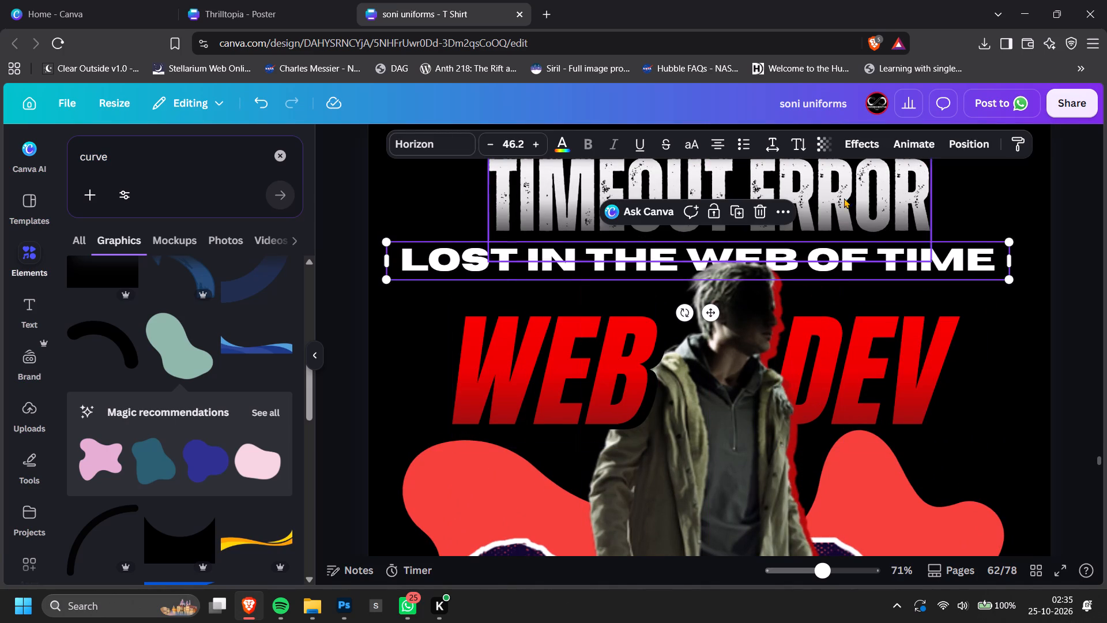
left_click_drag(859, 262, 864, 259)
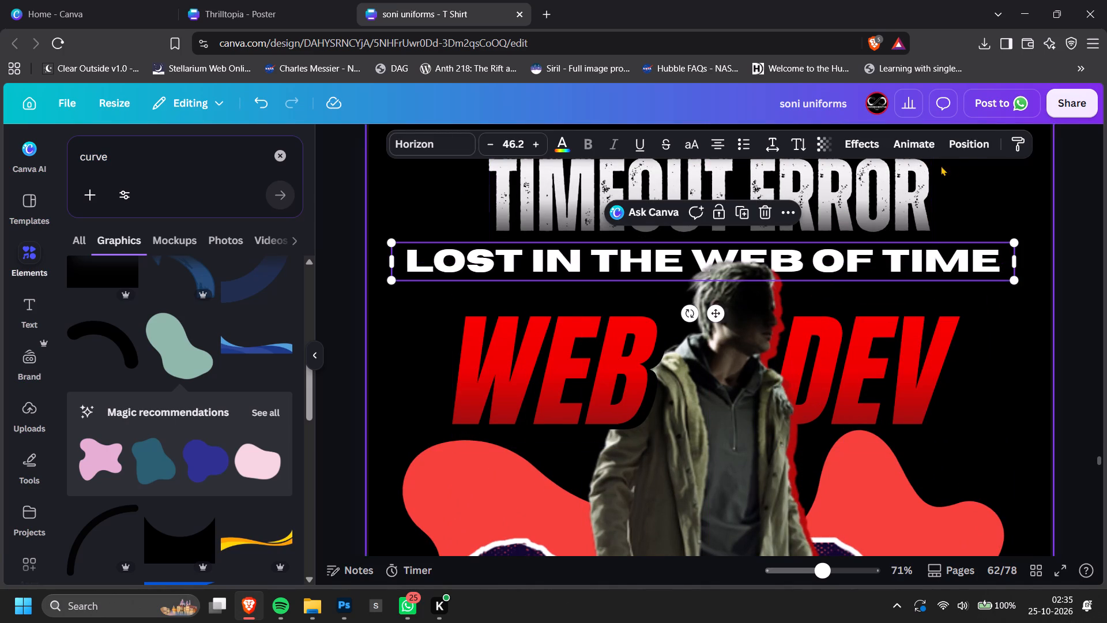
Centre the "LOST IN THE WEB OF TIME" tagline horizontally on the page.
left_click(972, 148)
left_click(174, 169)
left_click(275, 343)
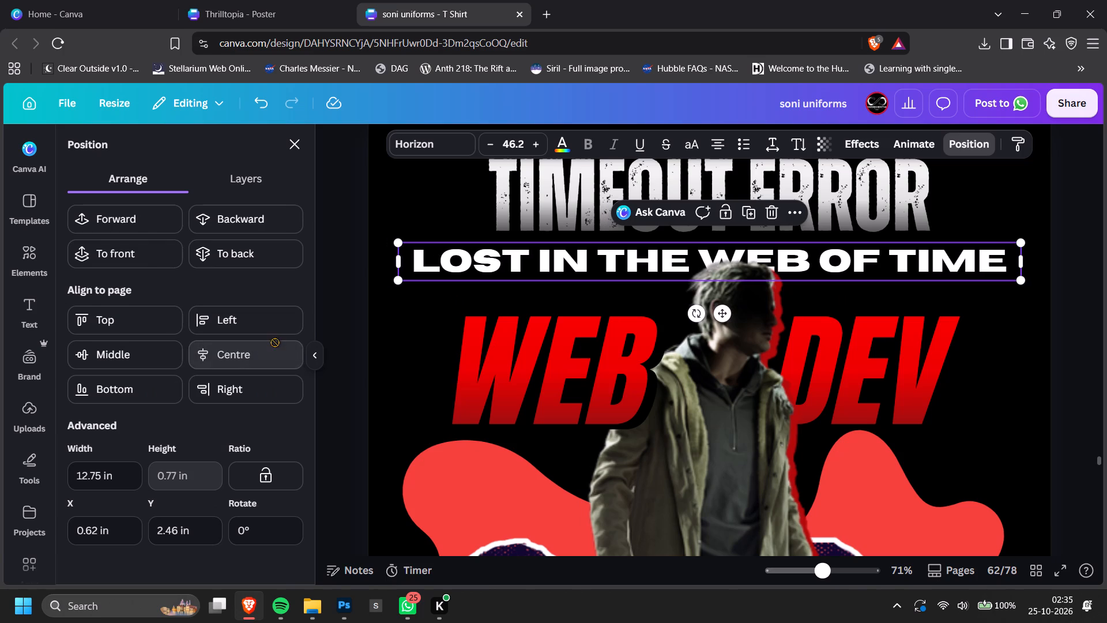
double_click(1076, 329)
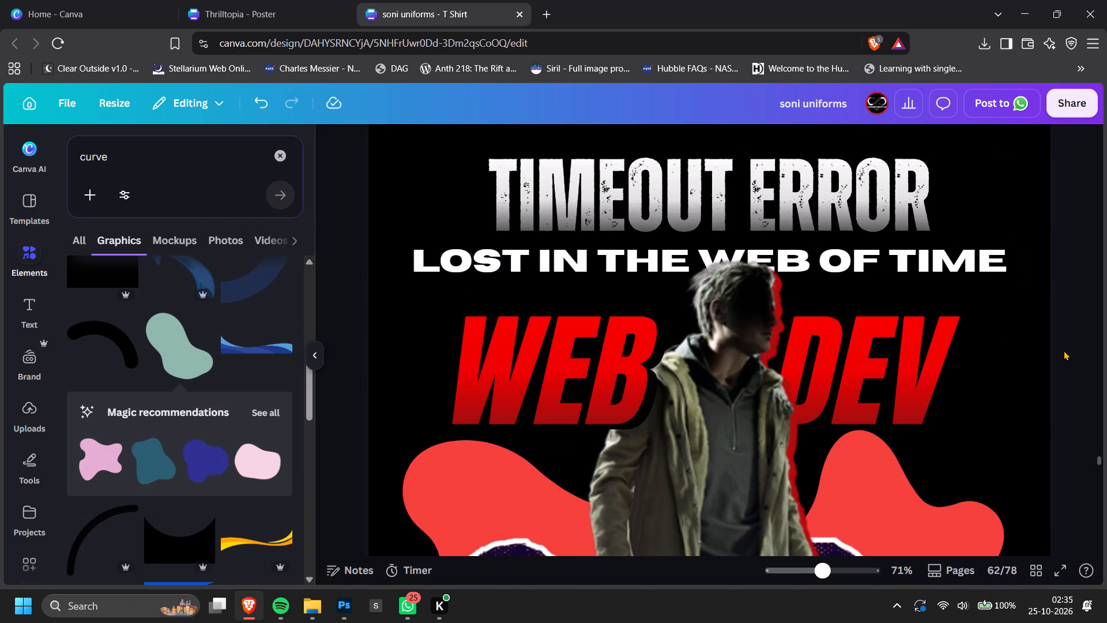
Raise the tagline slightly so less of it is covered by the standing man's hair, keeping it horizontally centred.
scroll(1064, 350, "down", 3, "ctrl")
scroll(995, 365, "down", 3, "ctrl")
scroll(973, 374, "down", 2)
scroll(973, 374, "up", 1)
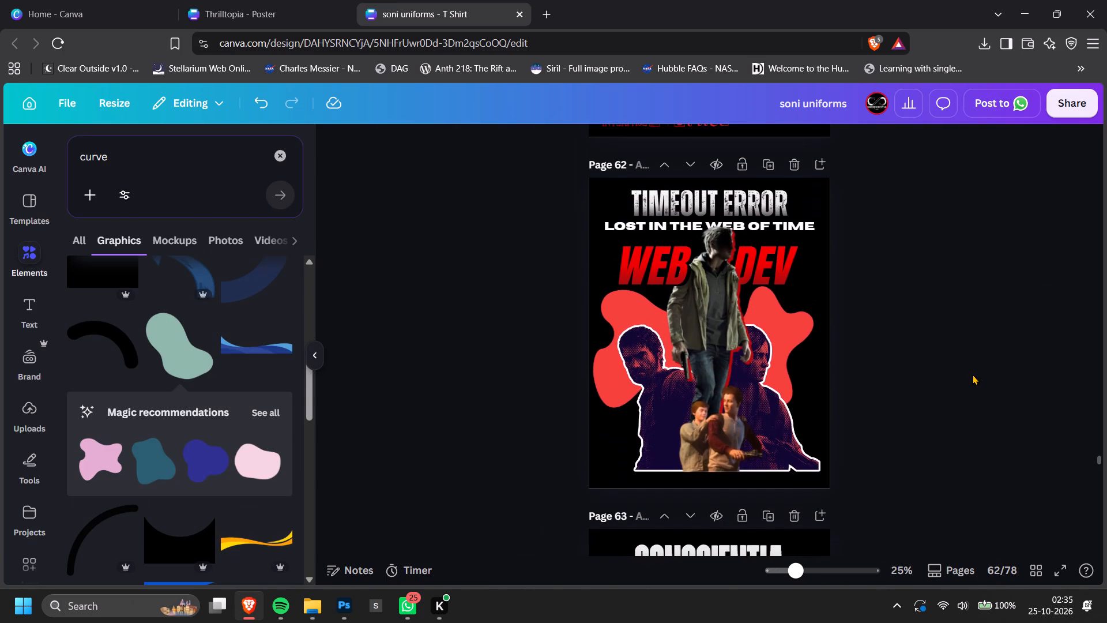
scroll(880, 227, "up", 13, "ctrl")
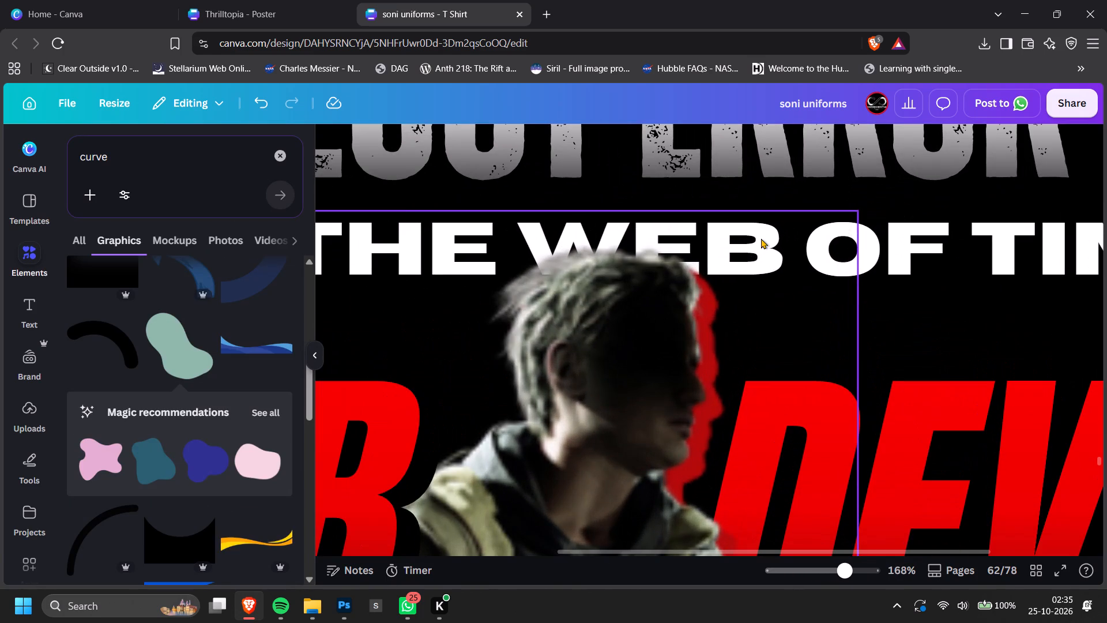
left_click_drag(914, 237, 911, 230)
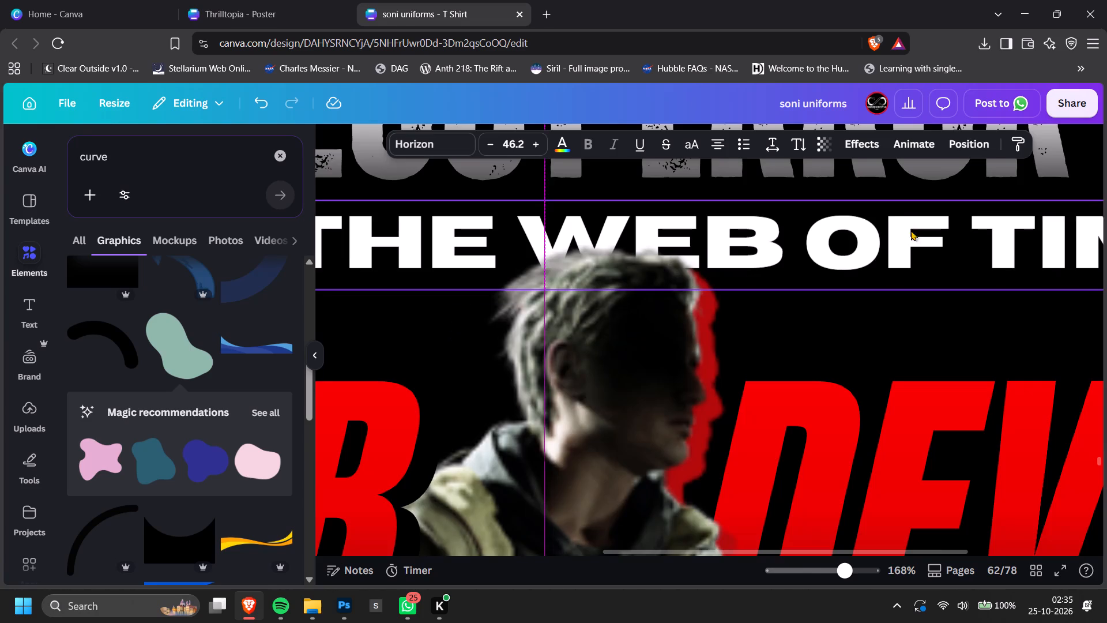
scroll(910, 244, "down", 8, "ctrl")
left_click(1014, 303)
Group all the text, blobs and character cutouts on page 62 and shift the group slightly to the right.
scroll(997, 321, "down", 3, "ctrl")
scroll(997, 321, "down", 1)
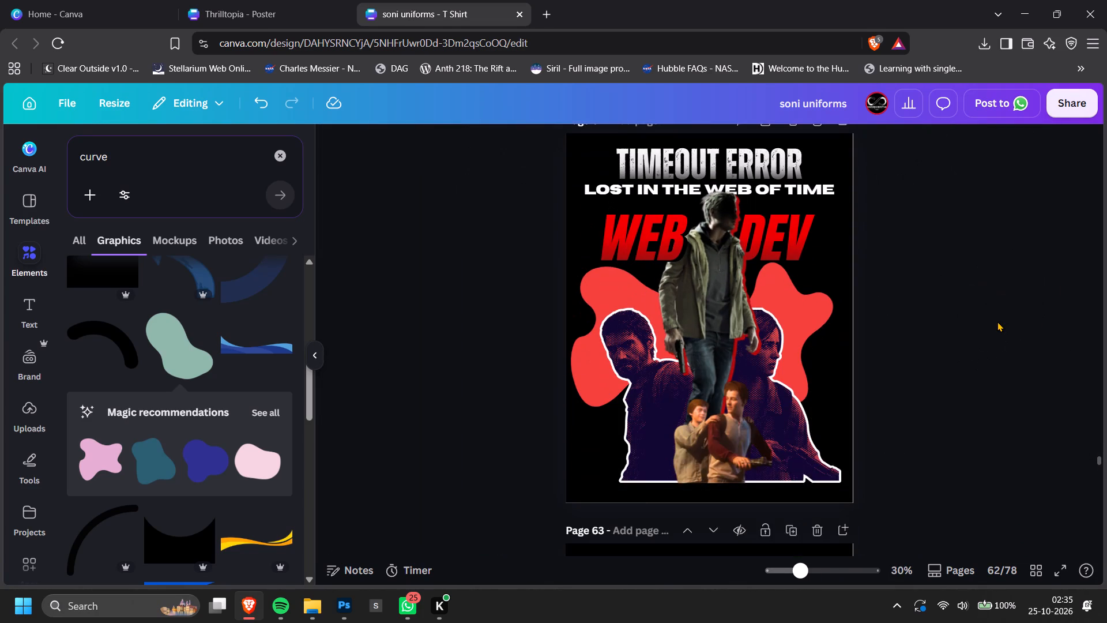
scroll(997, 321, "down", 1, "ctrl")
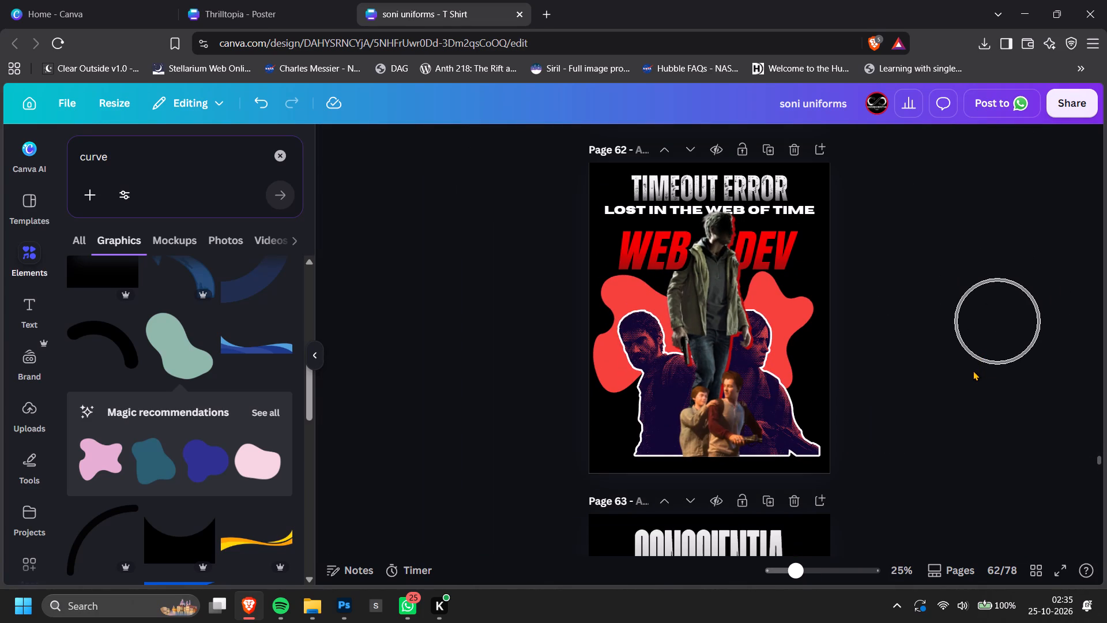
left_click_drag(548, 168, 554, 170)
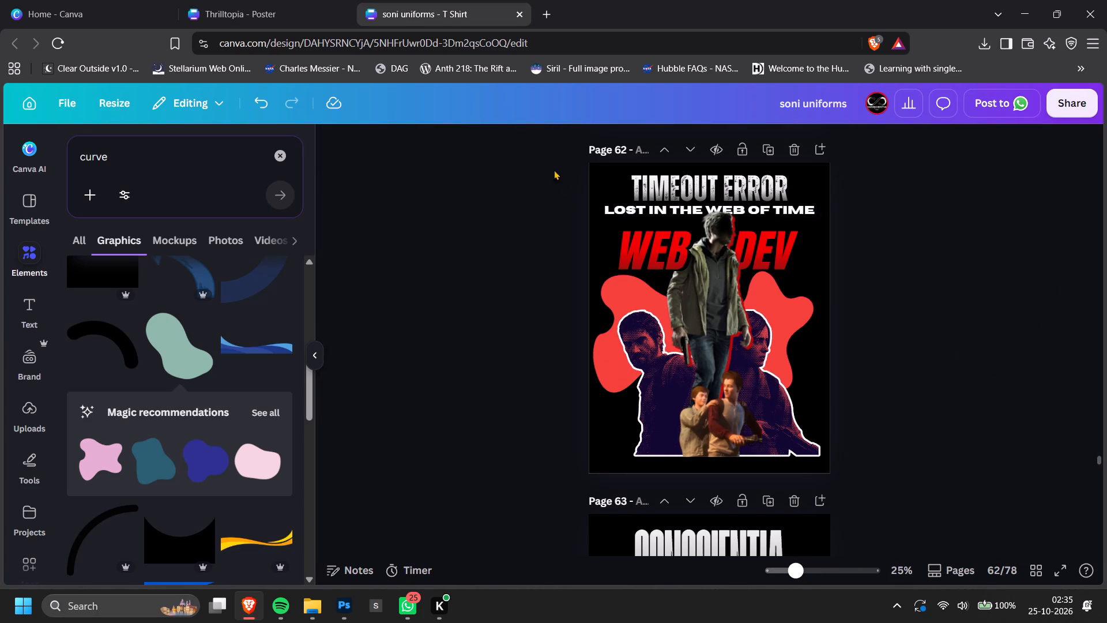
left_click_drag(554, 170, 884, 456)
left_click(673, 483)
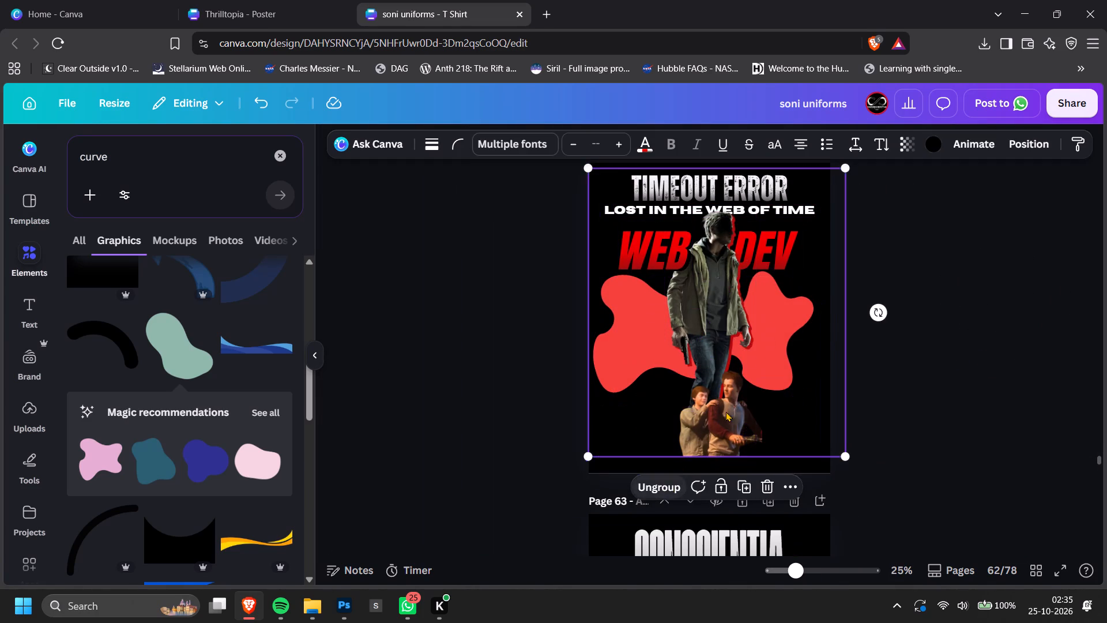
left_click_drag(726, 411, 733, 411)
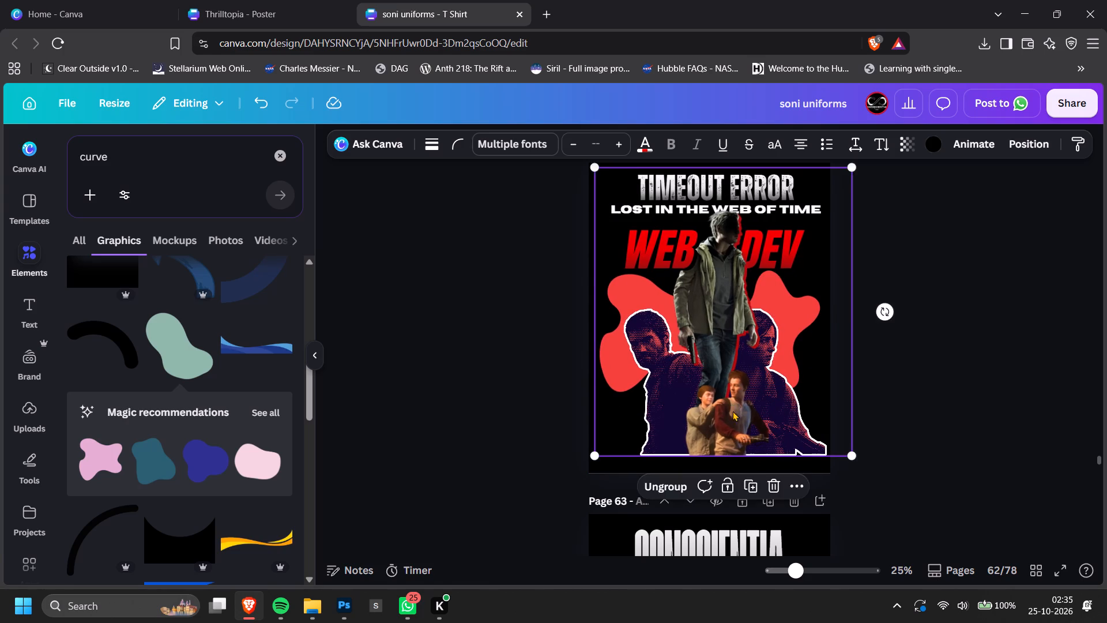
left_click(976, 396)
Show the hidden system tray icons.
left_click(896, 612)
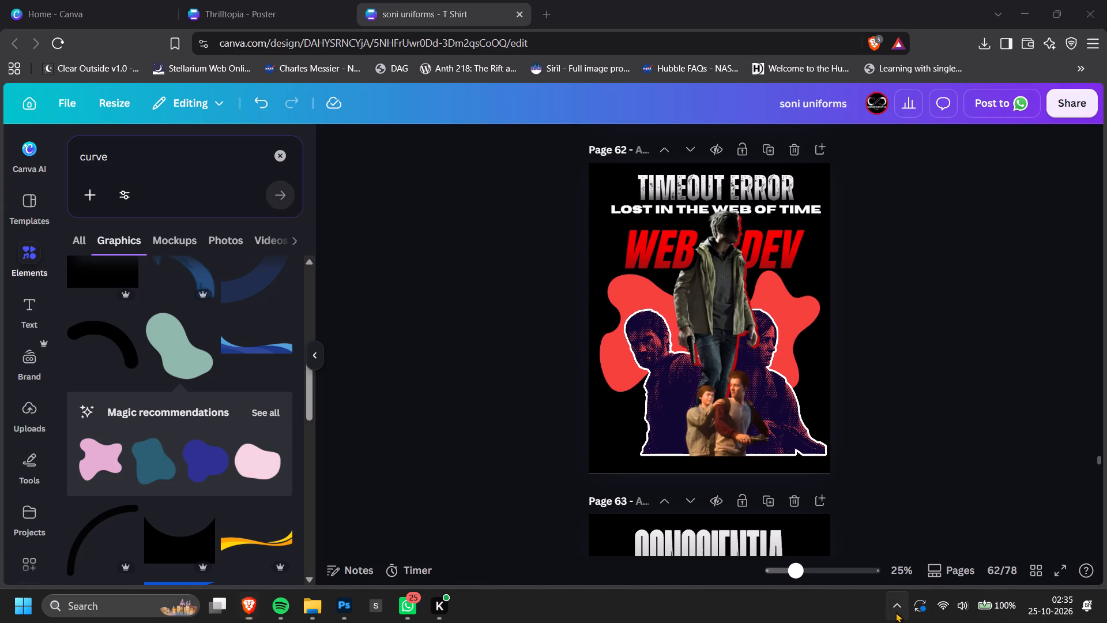
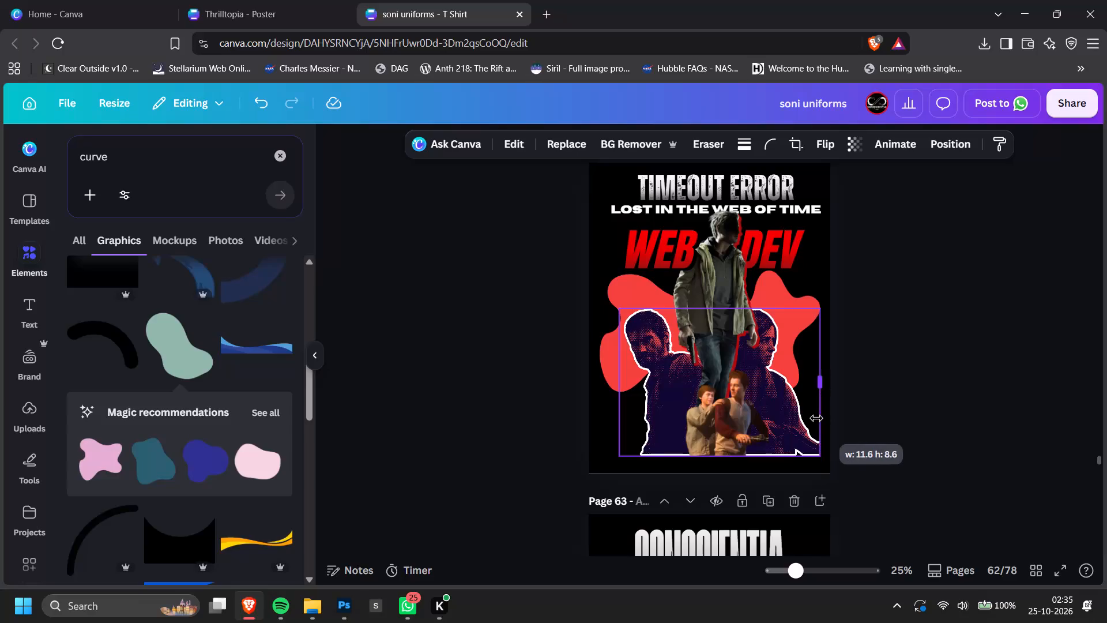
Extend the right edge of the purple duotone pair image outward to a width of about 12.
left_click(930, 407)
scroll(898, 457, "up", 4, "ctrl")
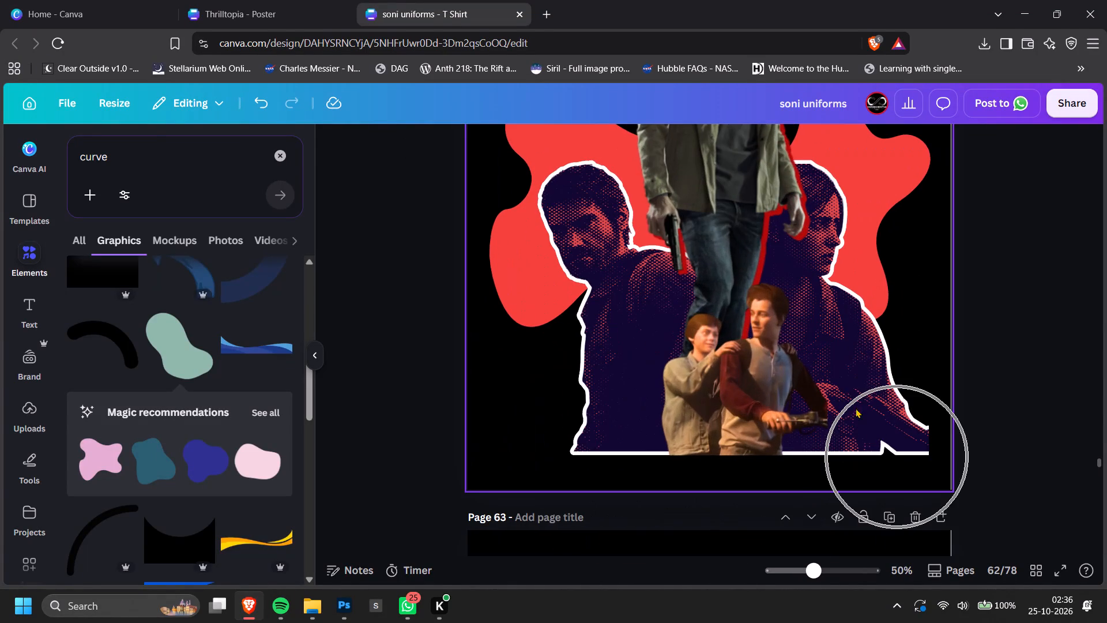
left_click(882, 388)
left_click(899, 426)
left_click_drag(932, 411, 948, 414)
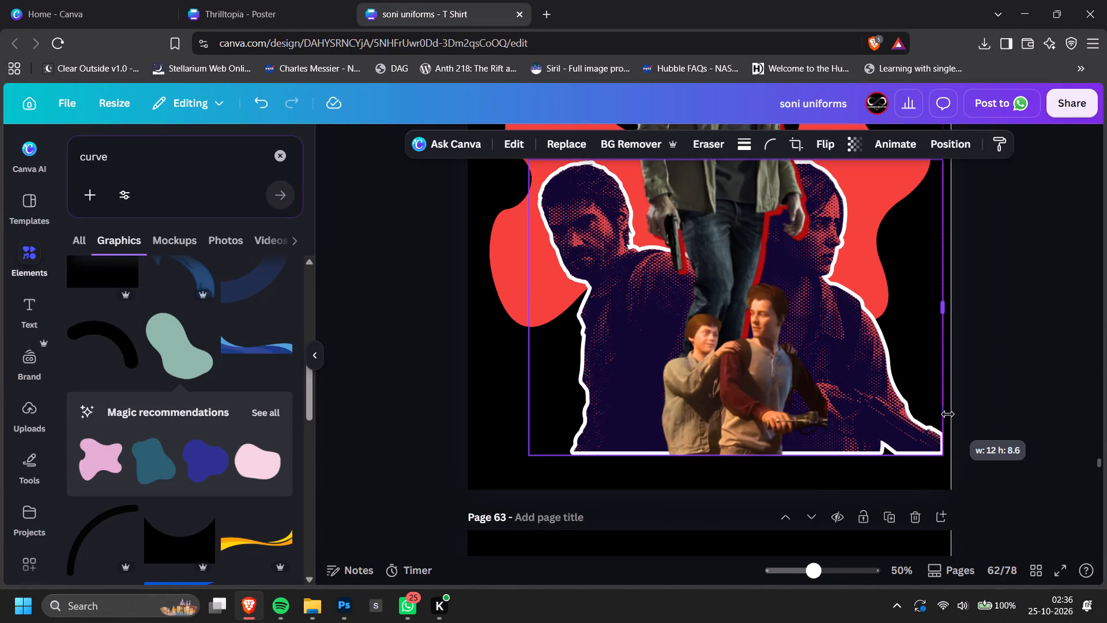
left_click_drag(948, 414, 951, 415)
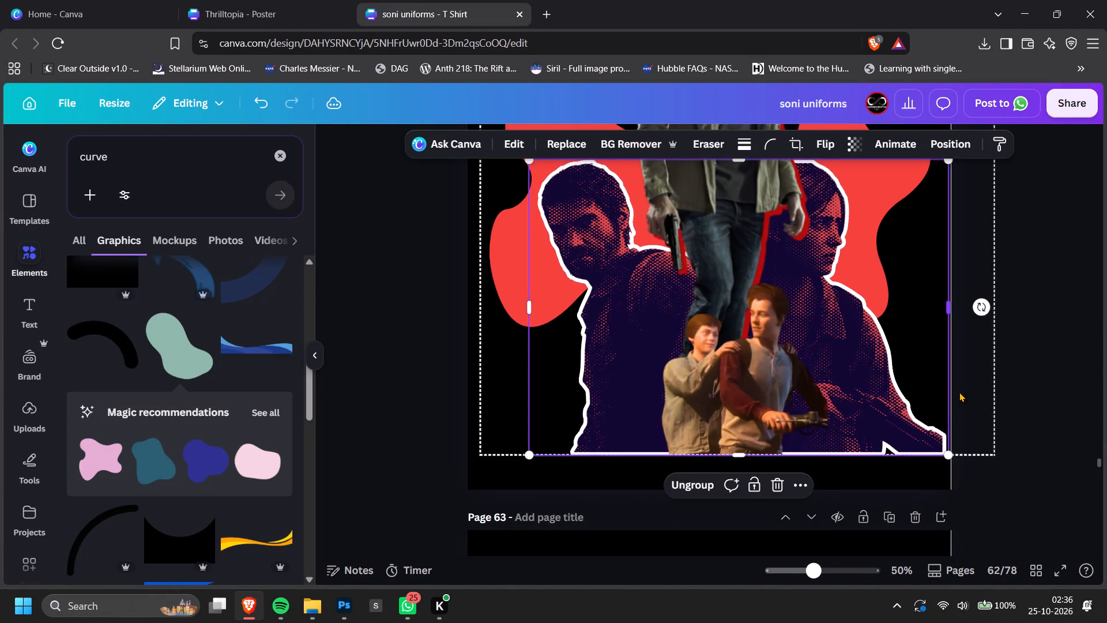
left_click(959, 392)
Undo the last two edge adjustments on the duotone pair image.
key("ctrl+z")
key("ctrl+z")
Open the duotone pair image's outline shadow settings to inspect its size, colour and intensity.
scroll(1008, 418, "down", 1, "ctrl")
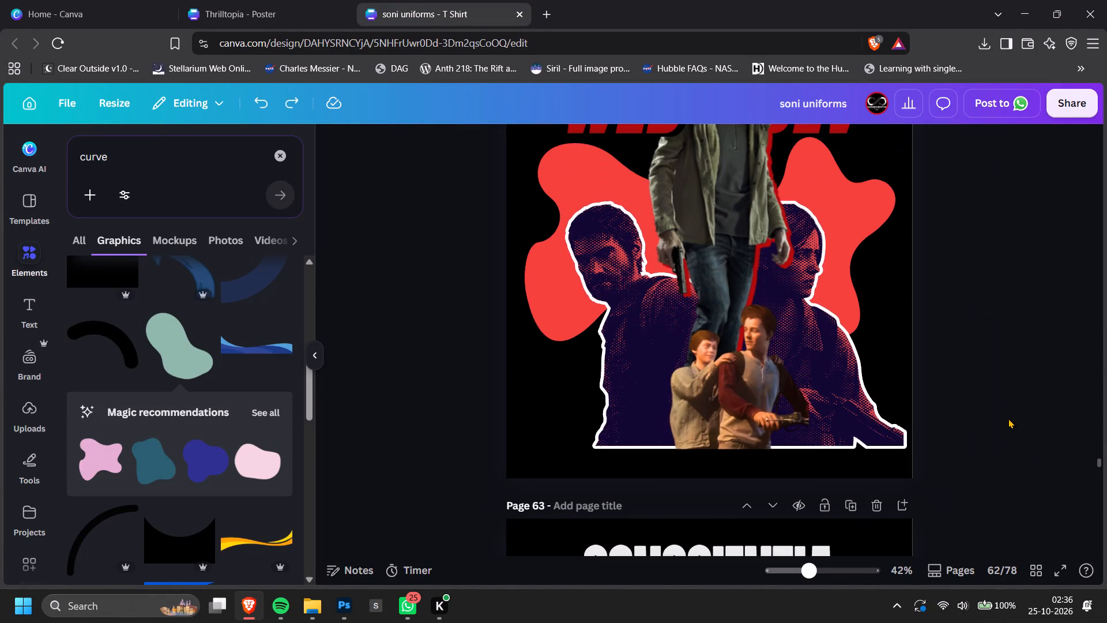
left_click(833, 408)
left_click(853, 408)
left_click(865, 410)
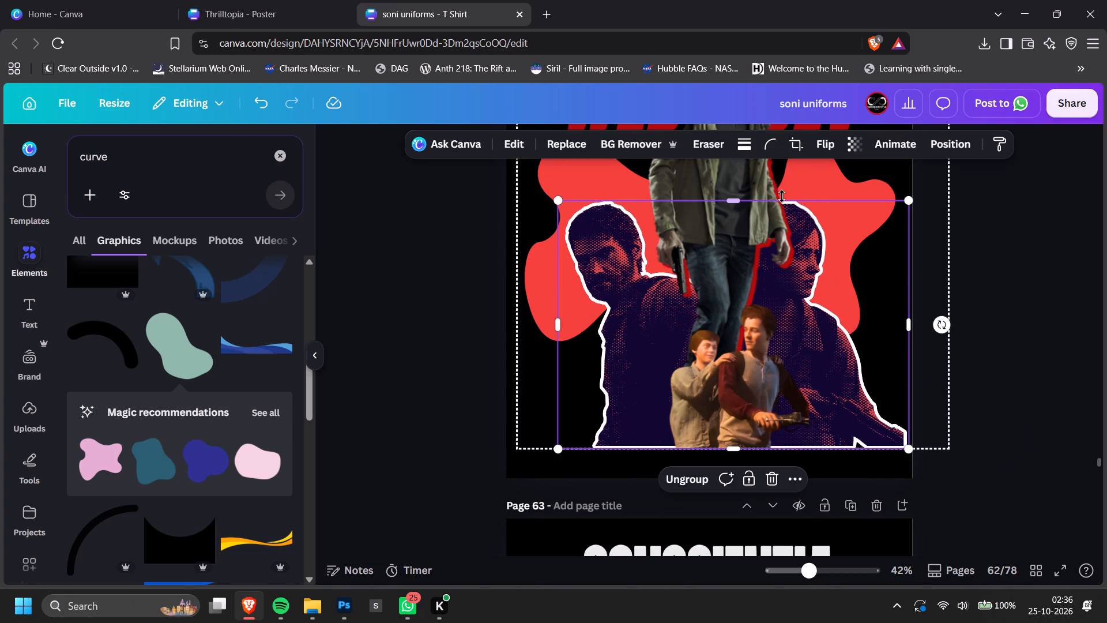
left_click(522, 145)
scroll(152, 415, "down", 6)
scroll(186, 510, "down", 2)
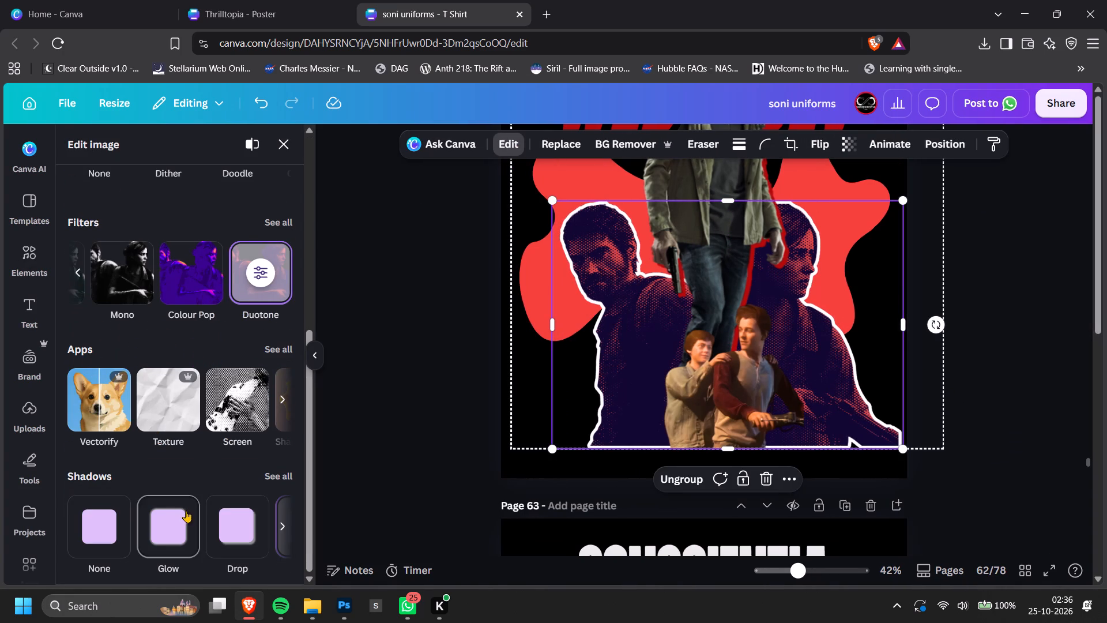
scroll(186, 511, "down", 1)
left_click(286, 526)
left_click(127, 524)
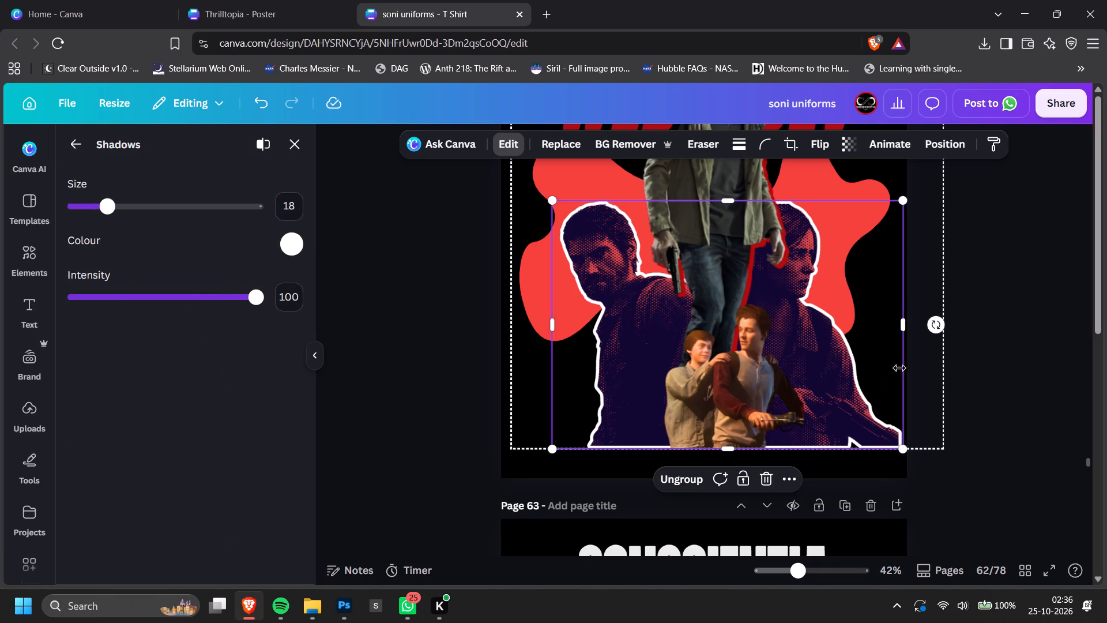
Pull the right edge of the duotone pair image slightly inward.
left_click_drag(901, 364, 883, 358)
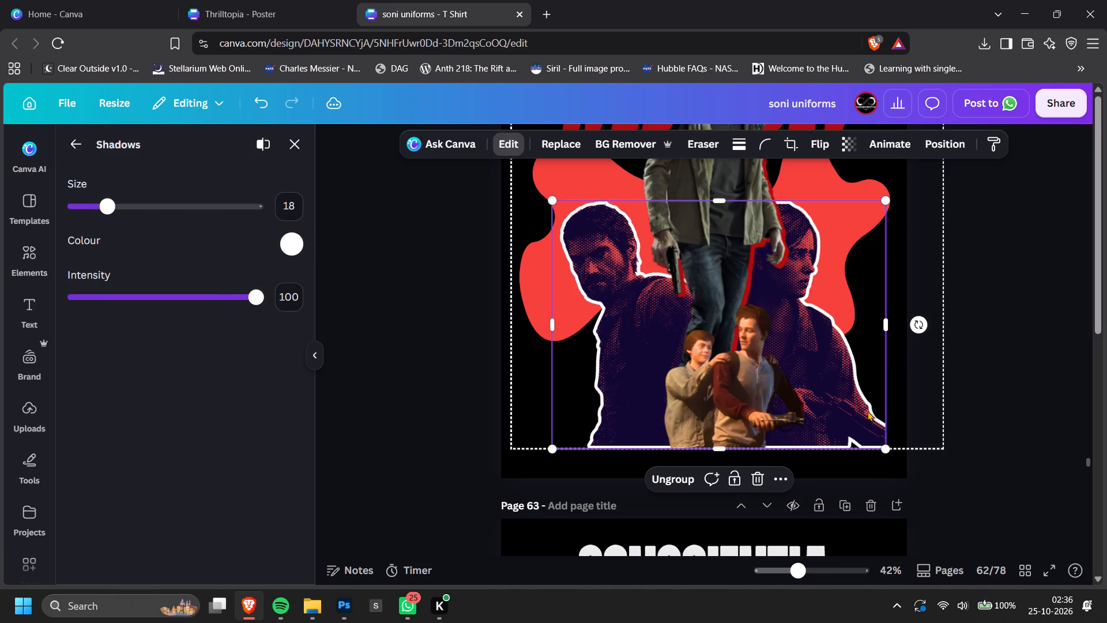
Ungroup the page 62 T-shirt design.
left_click(650, 474)
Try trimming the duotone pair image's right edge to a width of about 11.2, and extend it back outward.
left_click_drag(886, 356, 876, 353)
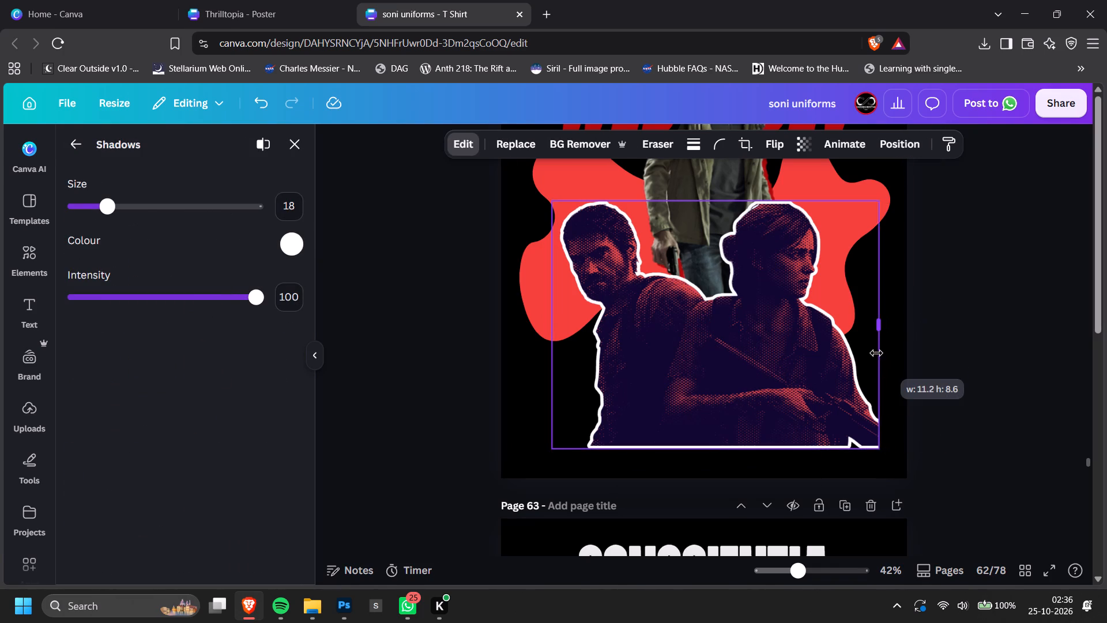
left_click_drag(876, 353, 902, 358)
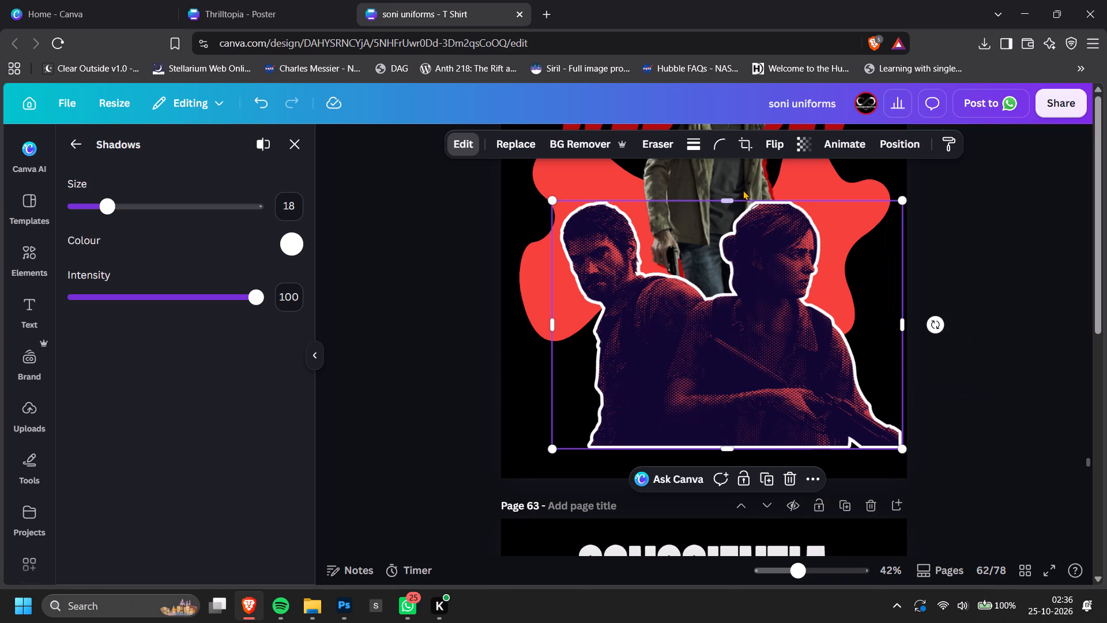
Start cropping the duotone pair image.
left_click(756, 148)
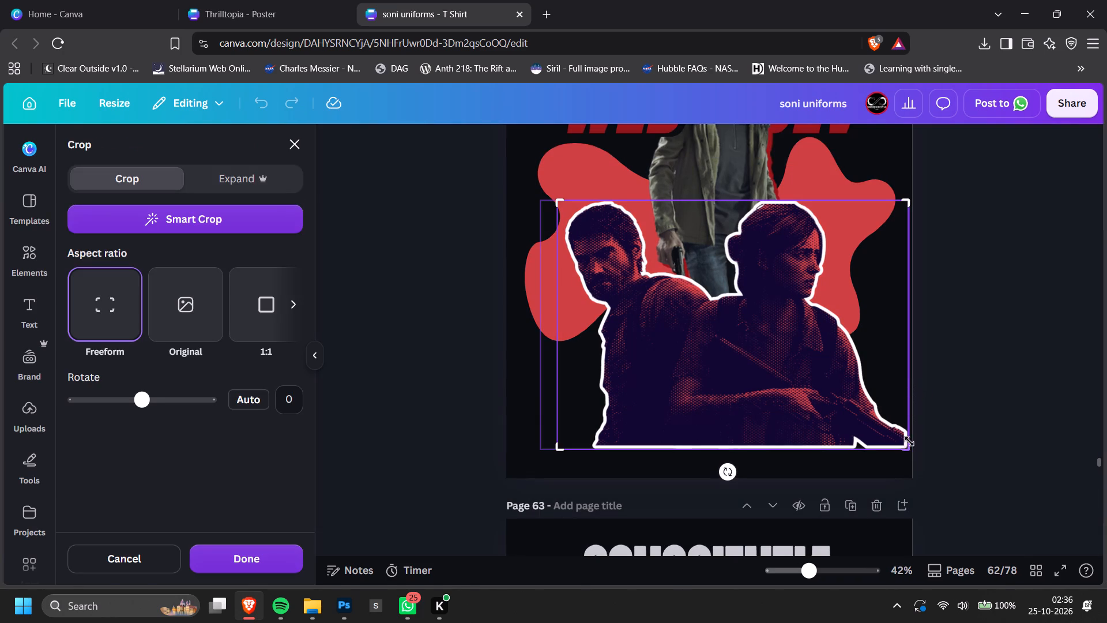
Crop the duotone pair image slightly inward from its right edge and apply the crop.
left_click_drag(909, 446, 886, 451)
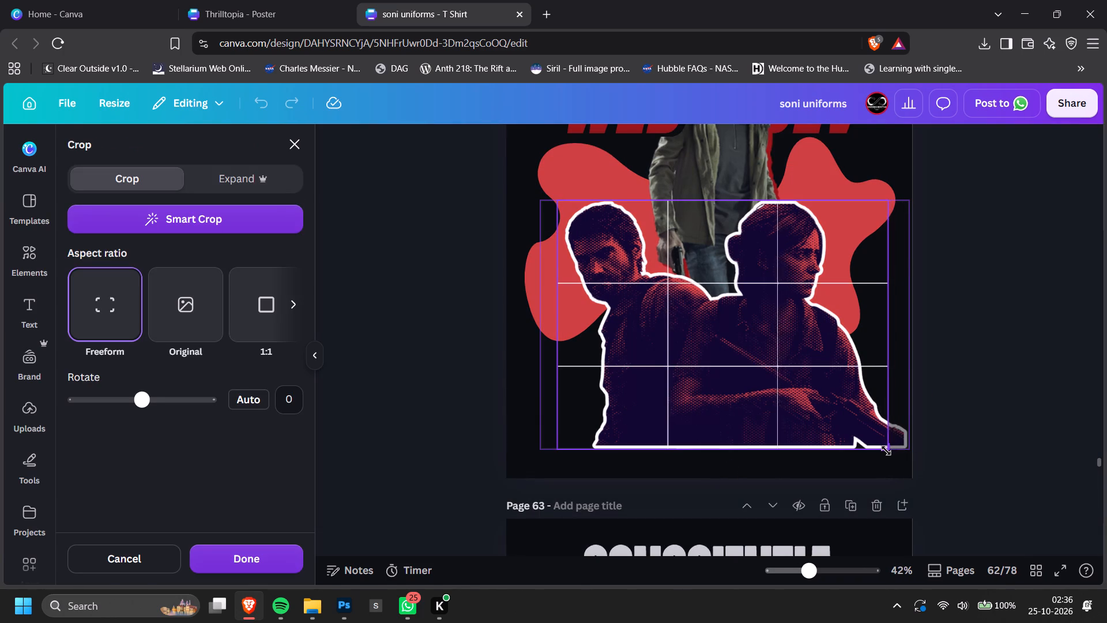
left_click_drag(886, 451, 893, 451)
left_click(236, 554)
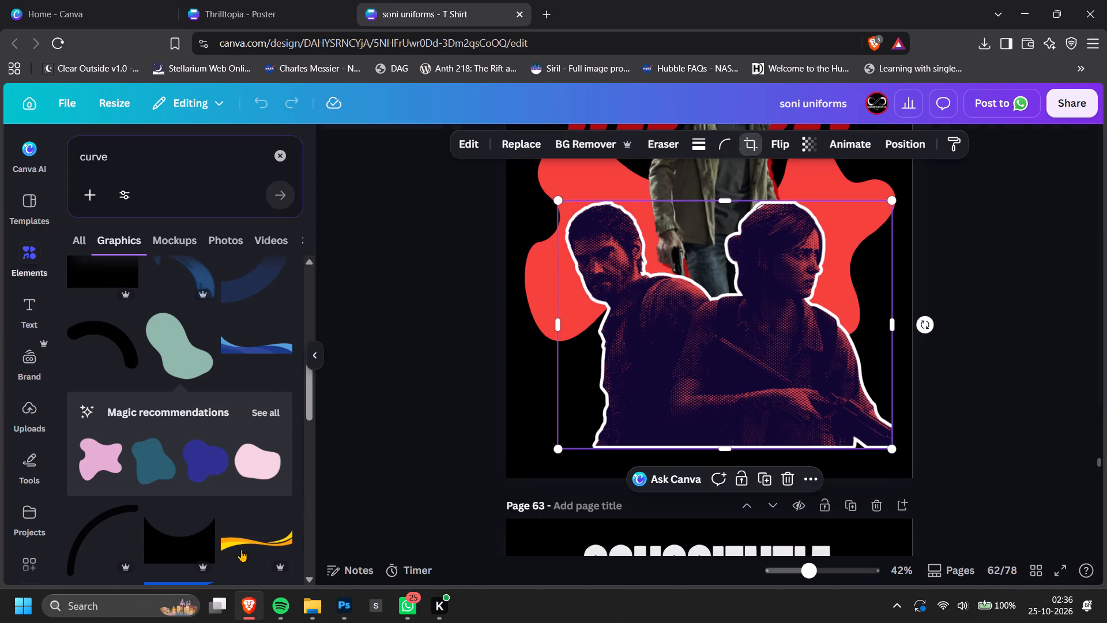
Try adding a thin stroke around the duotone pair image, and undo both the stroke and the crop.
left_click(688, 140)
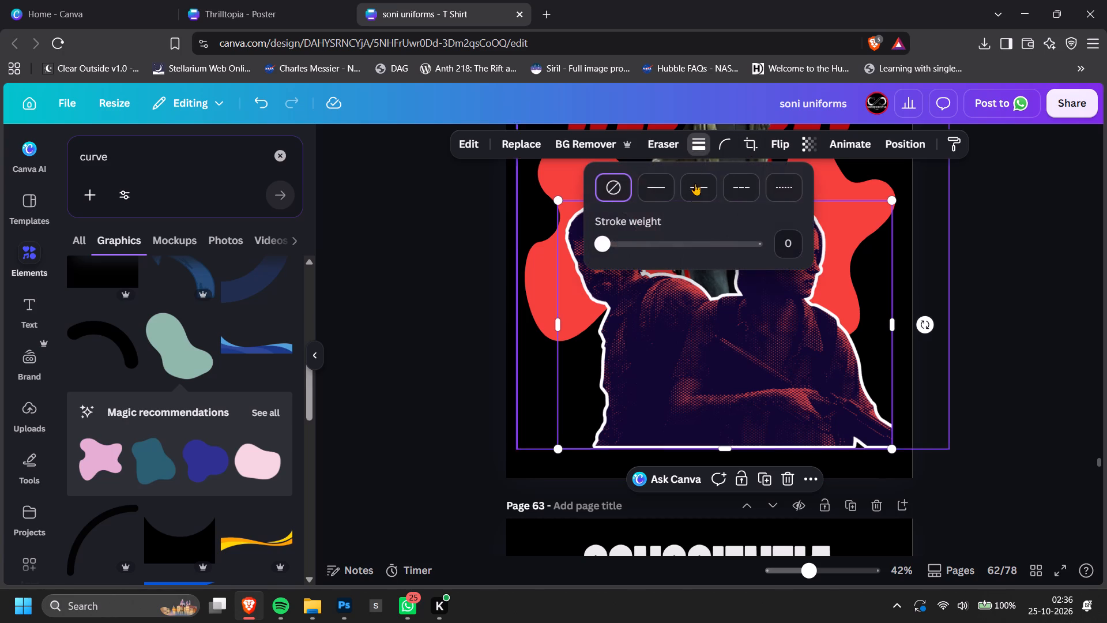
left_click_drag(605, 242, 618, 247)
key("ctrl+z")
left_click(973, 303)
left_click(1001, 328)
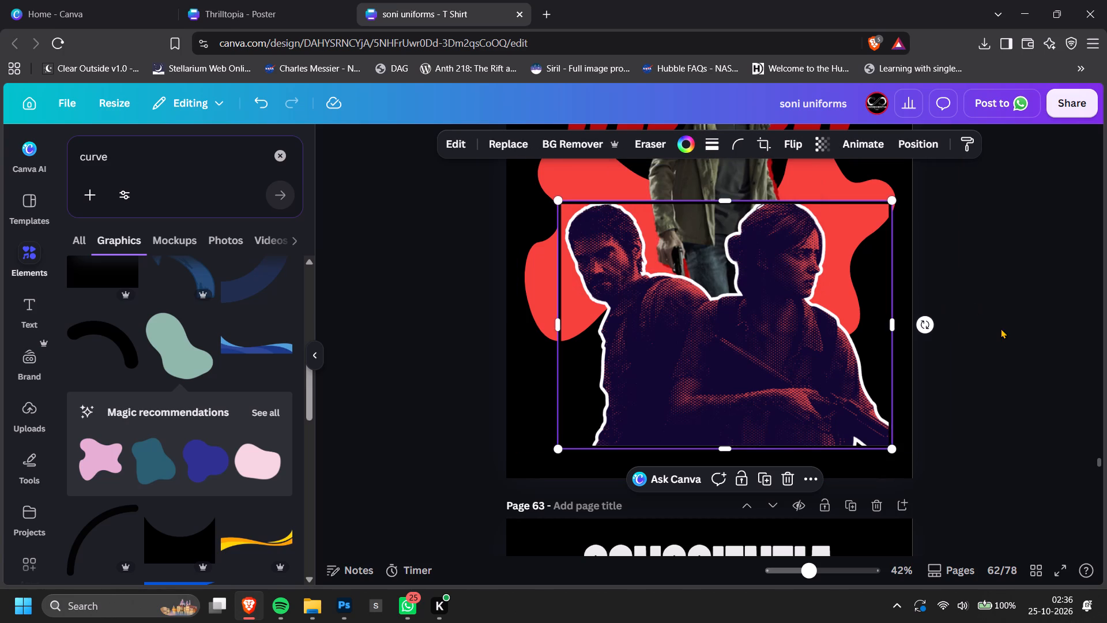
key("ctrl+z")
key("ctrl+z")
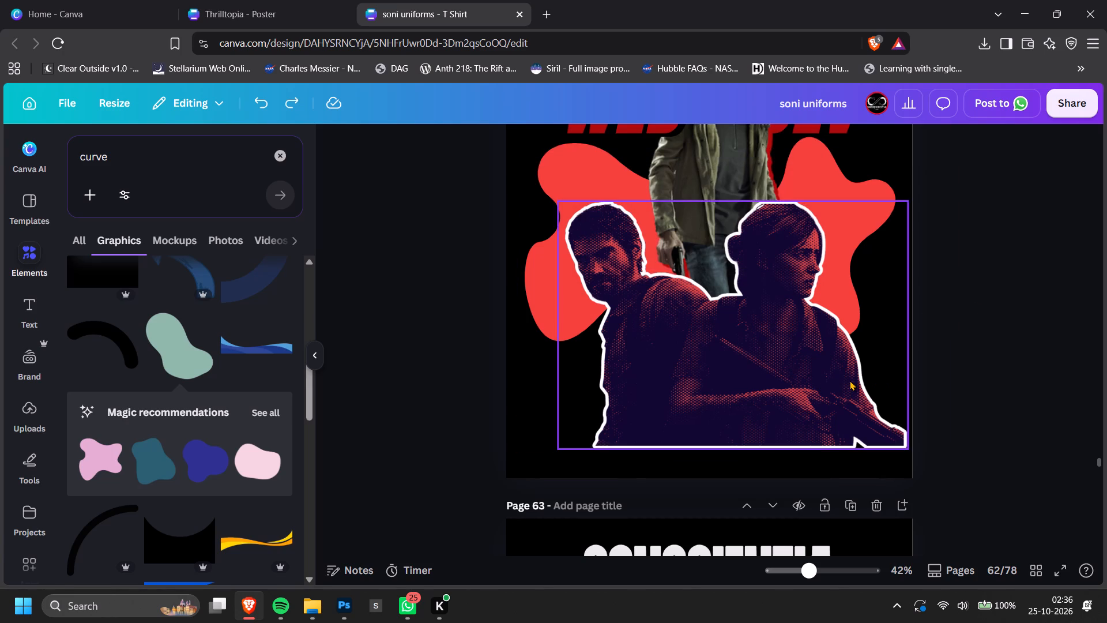
Undo the earlier page 62 edits until the standing man and the two boys are back in front of the duotone pair.
left_click(850, 380)
left_click(1015, 365)
key("ctrl+z")
key("ctrl+z")
key("ctrl+z")
key("ctrl+z")
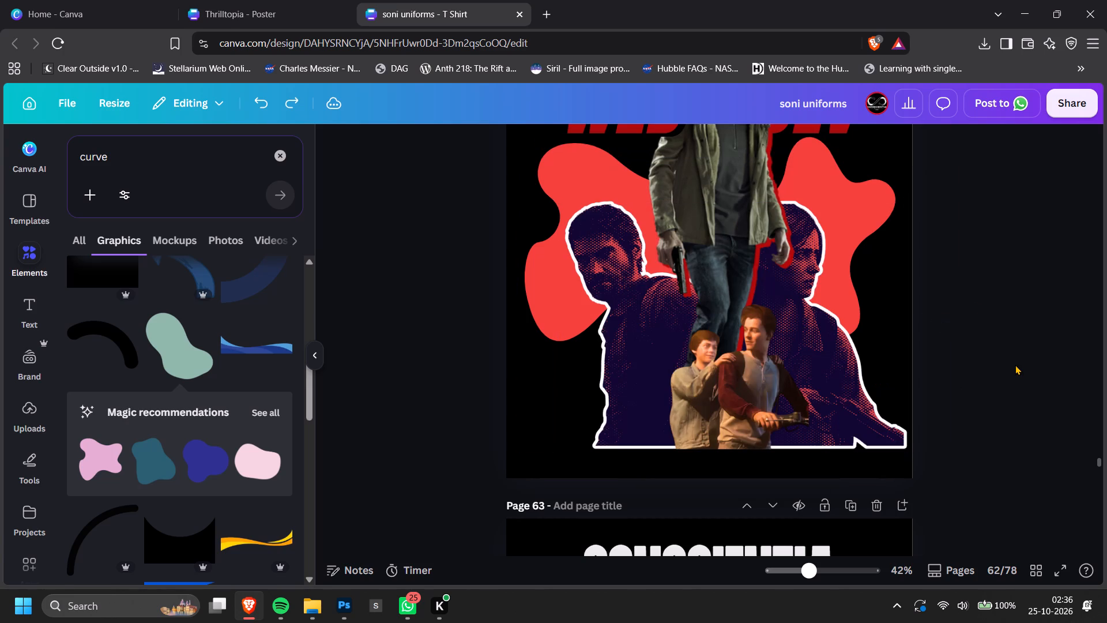
key("ctrl+z")
key("ctrl+z")
Select all the text, figures and red blobs of the page 62 T-shirt design and group them.
scroll(1015, 365, "down", 3, "ctrl")
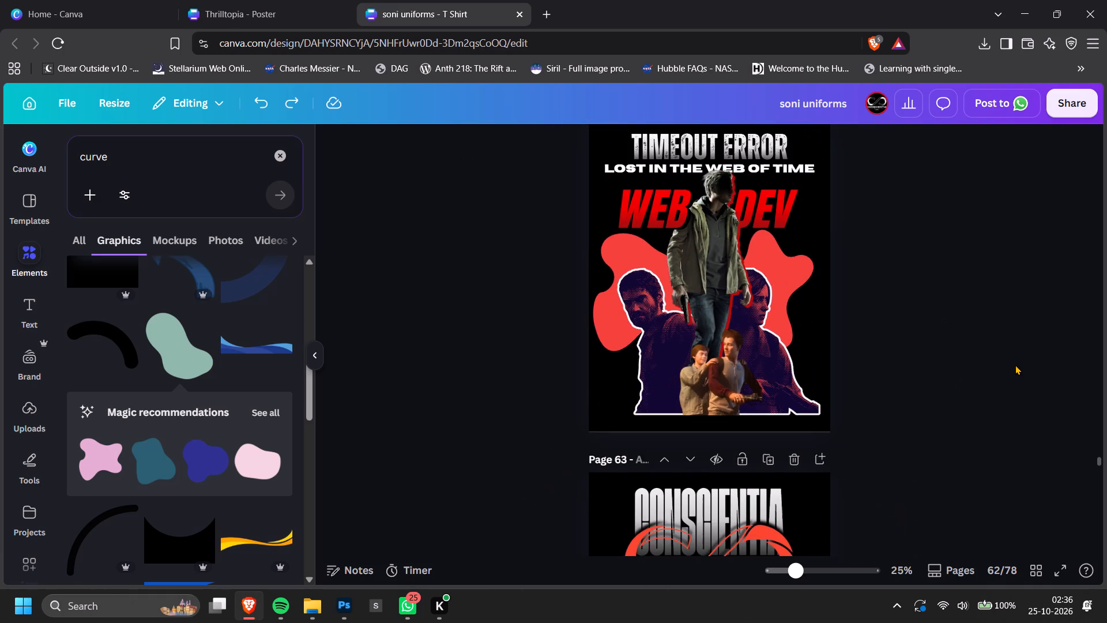
scroll(991, 373, "up", 1)
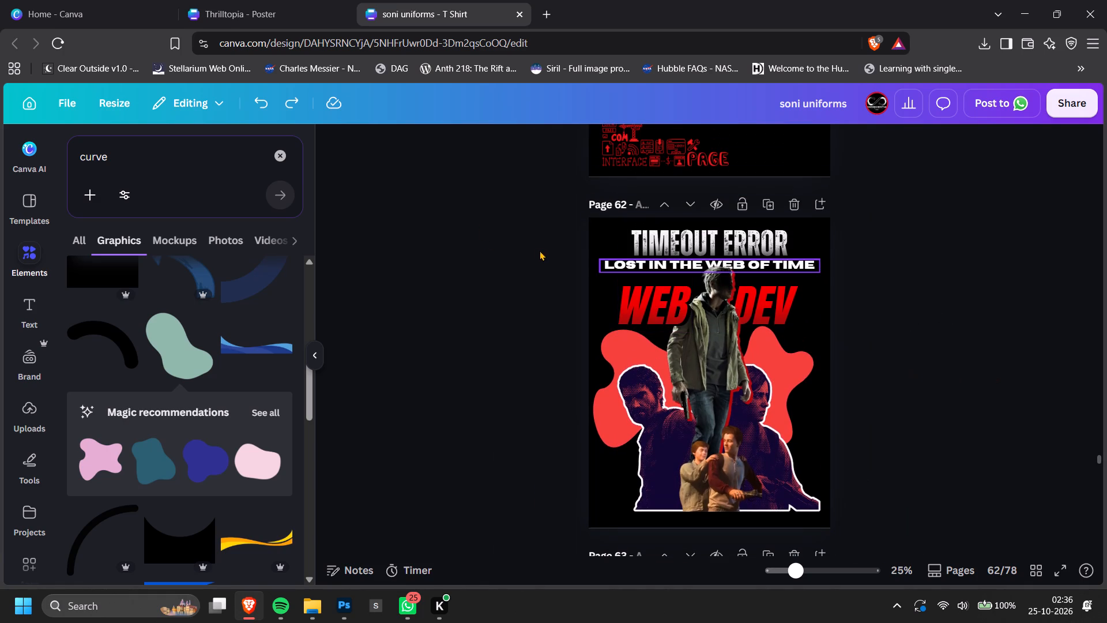
left_click_drag(540, 250, 830, 497)
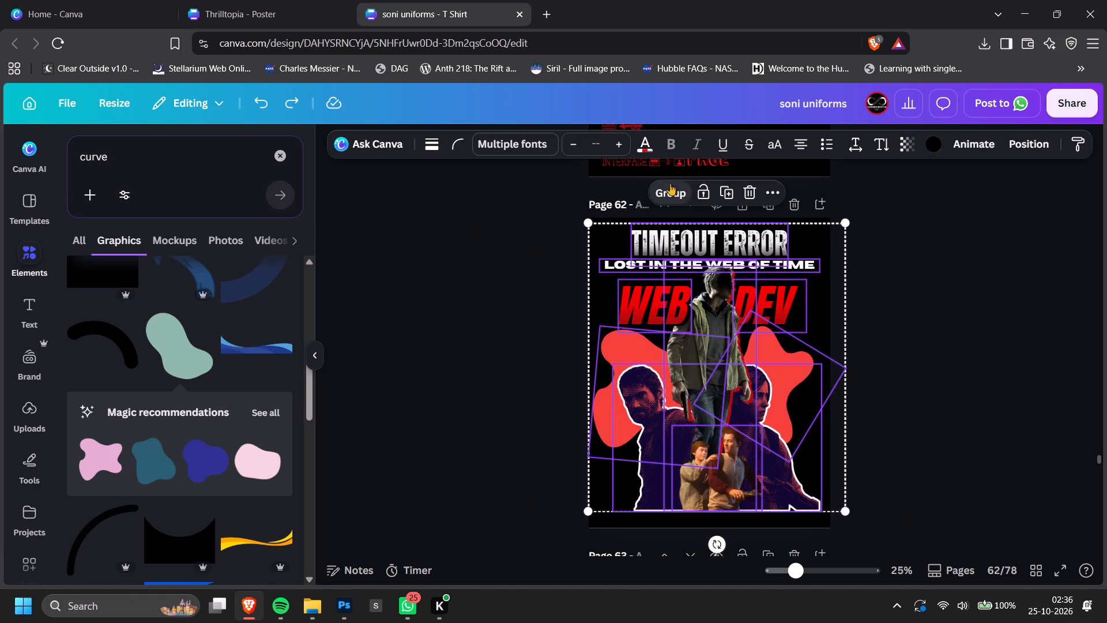
left_click(670, 183)
left_click(985, 386)
Scale the grouped page 62 design down slightly from its lower right corner.
left_click(798, 444)
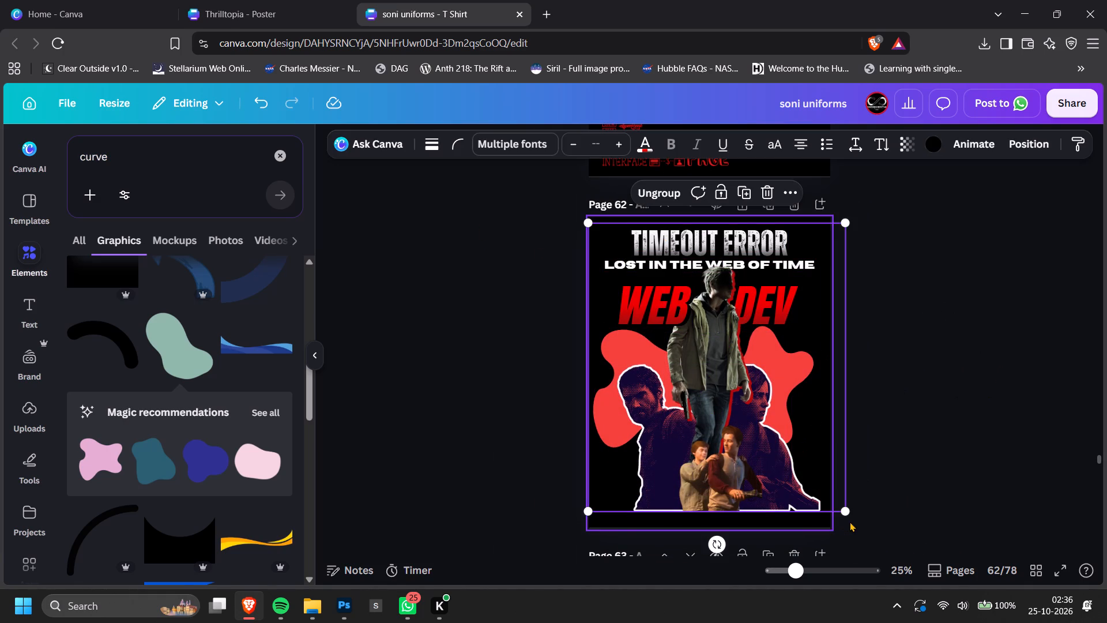
left_click_drag(847, 515, 841, 511)
left_click(890, 460)
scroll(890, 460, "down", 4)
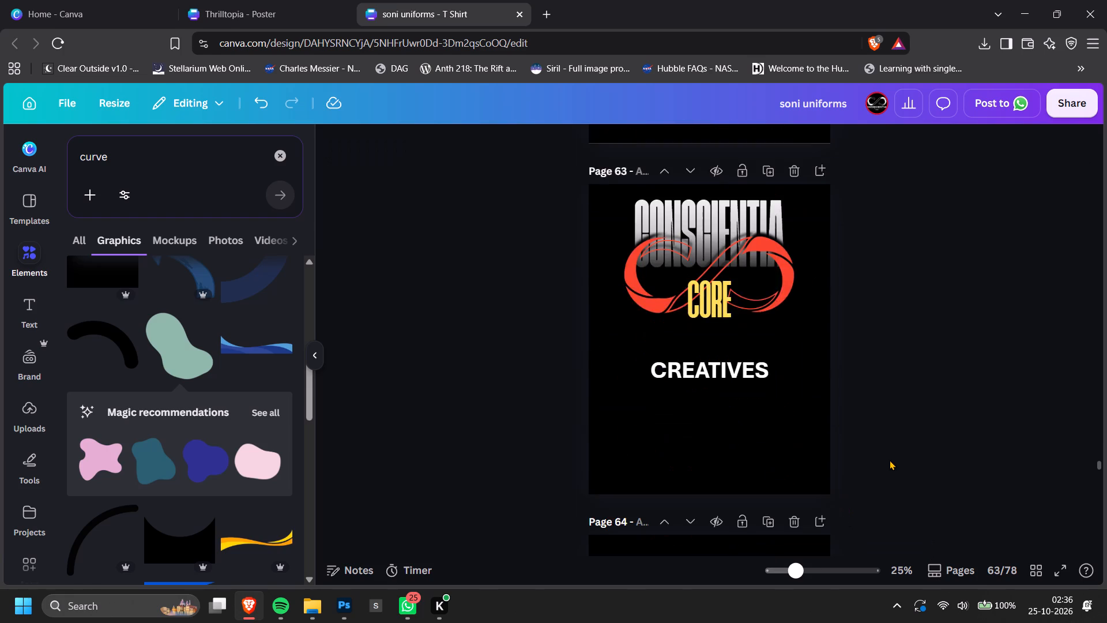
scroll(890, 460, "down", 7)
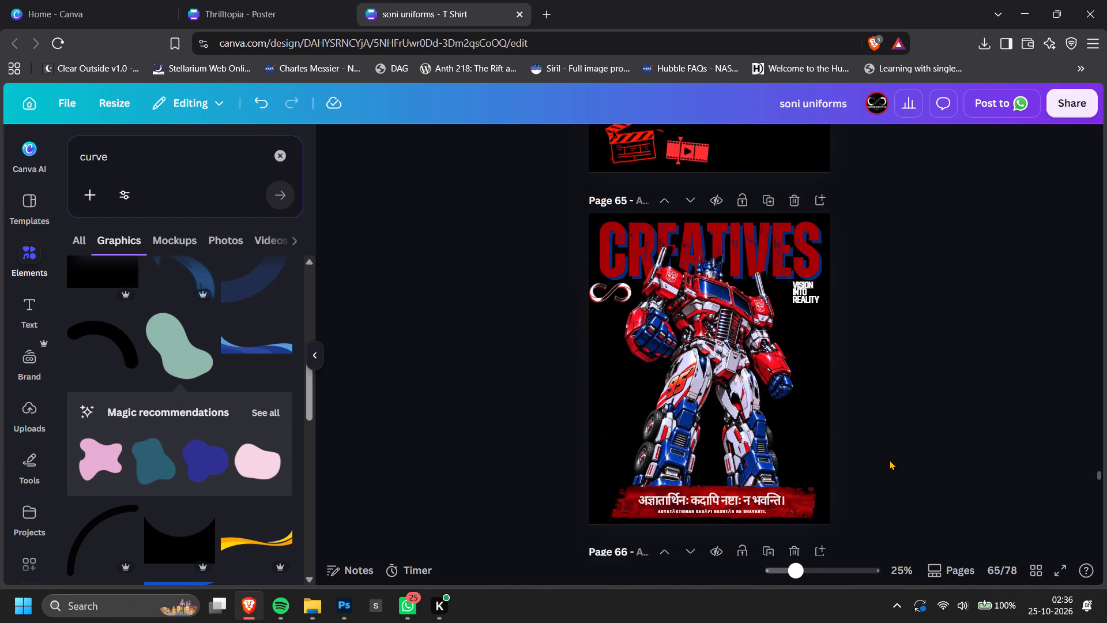
Switch from the T-shirt design to another open application window.
key("alt+Tab")
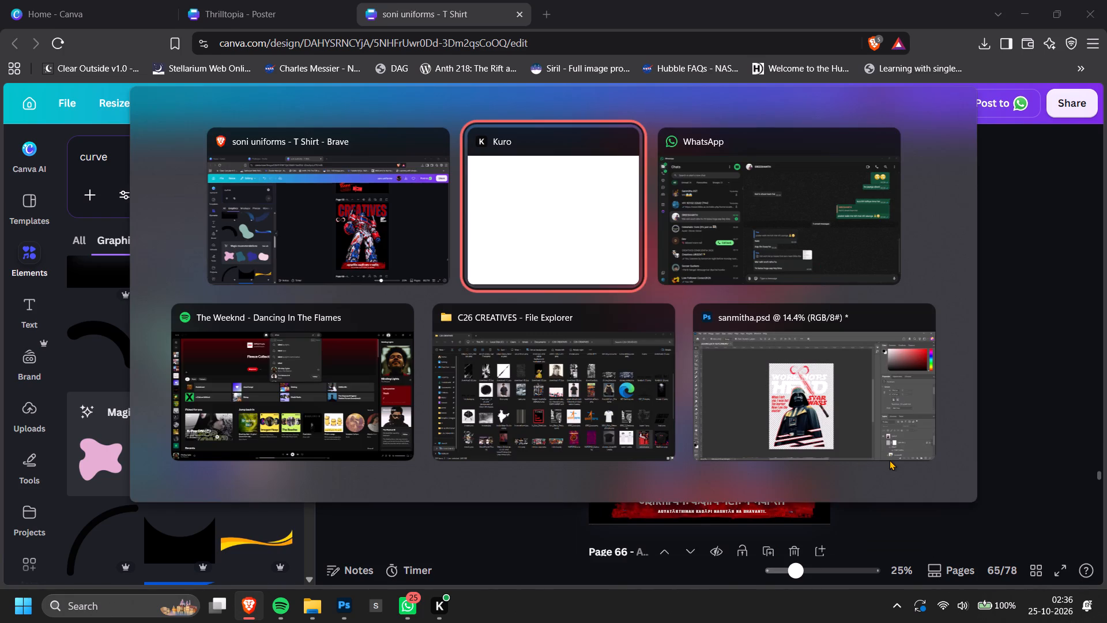